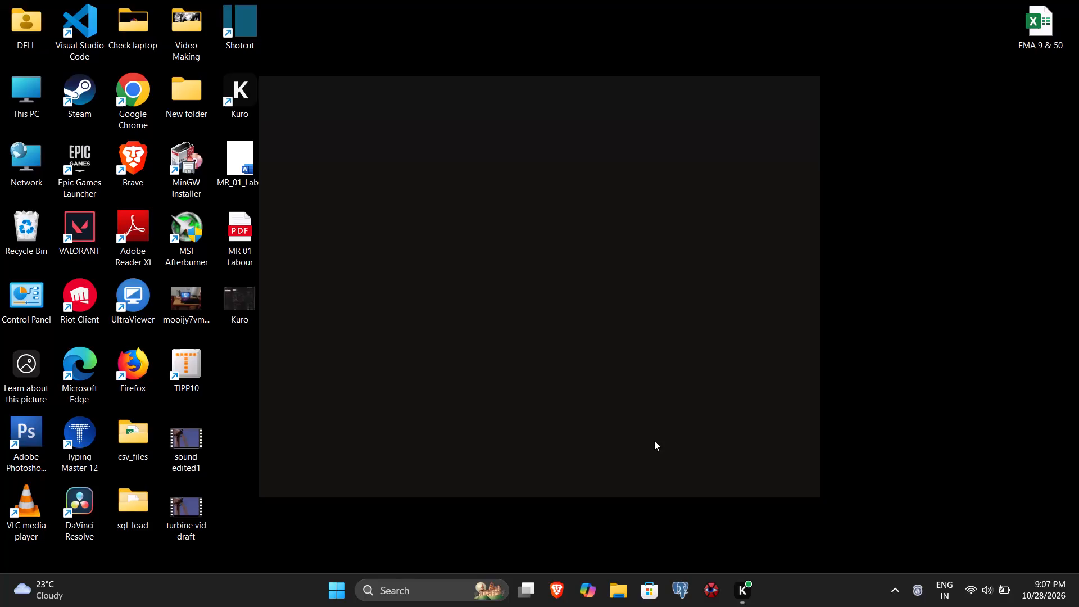
Play back subtitle line 19 in Aegisub and commit it to add an empty line after it.
key(Return)
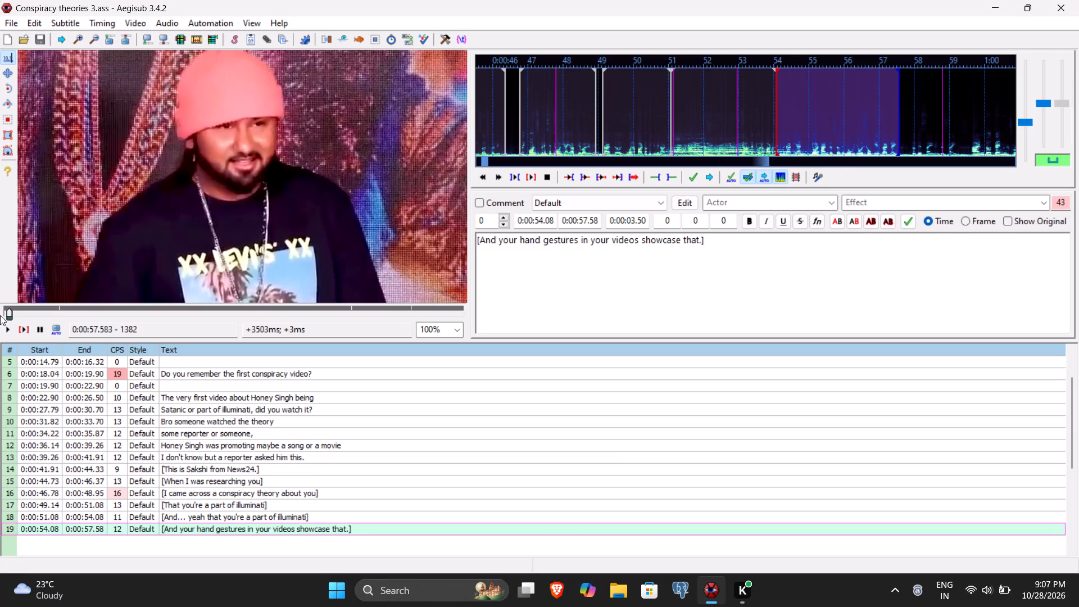
click(25, 327)
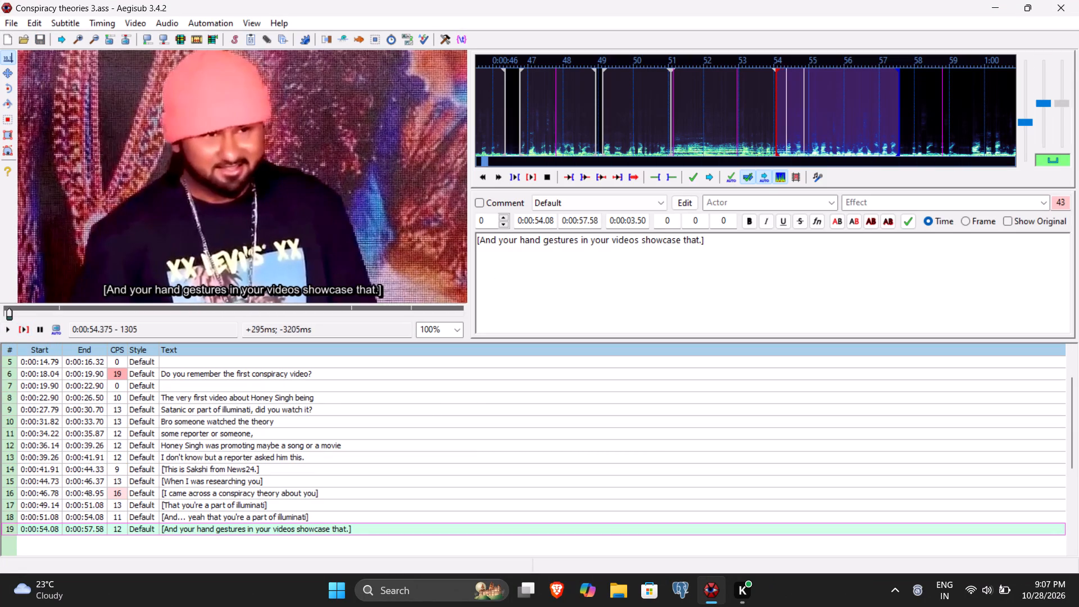
click(708, 276)
key(Return)
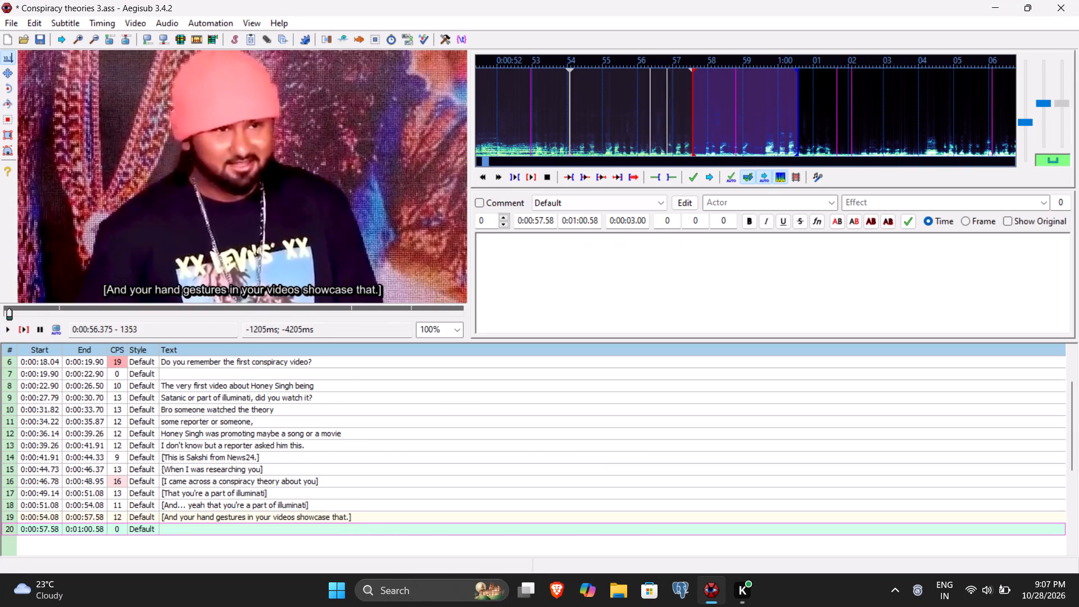
Play the video for line 20 and set its start time to 0:00:57.90 and end time to 0:00:59.41.
click(25, 325)
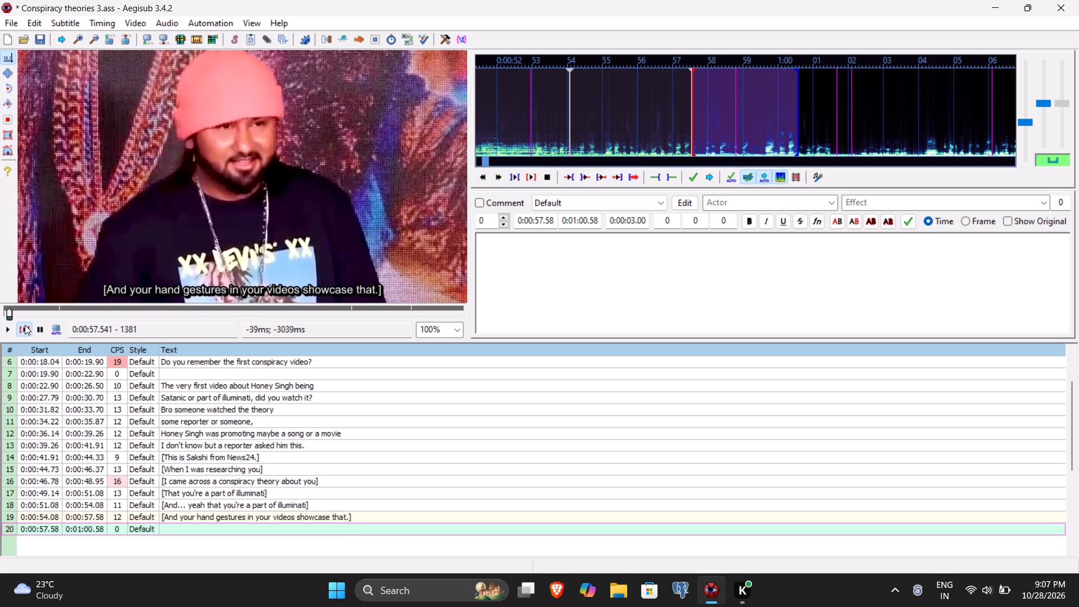
click(4, 325)
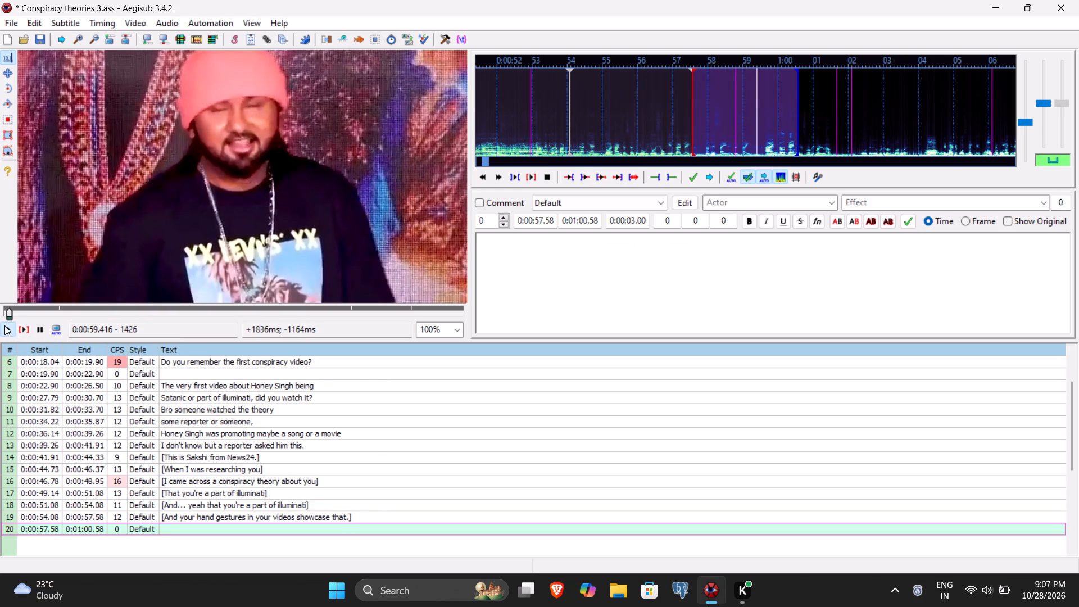
click(574, 222)
key(0)
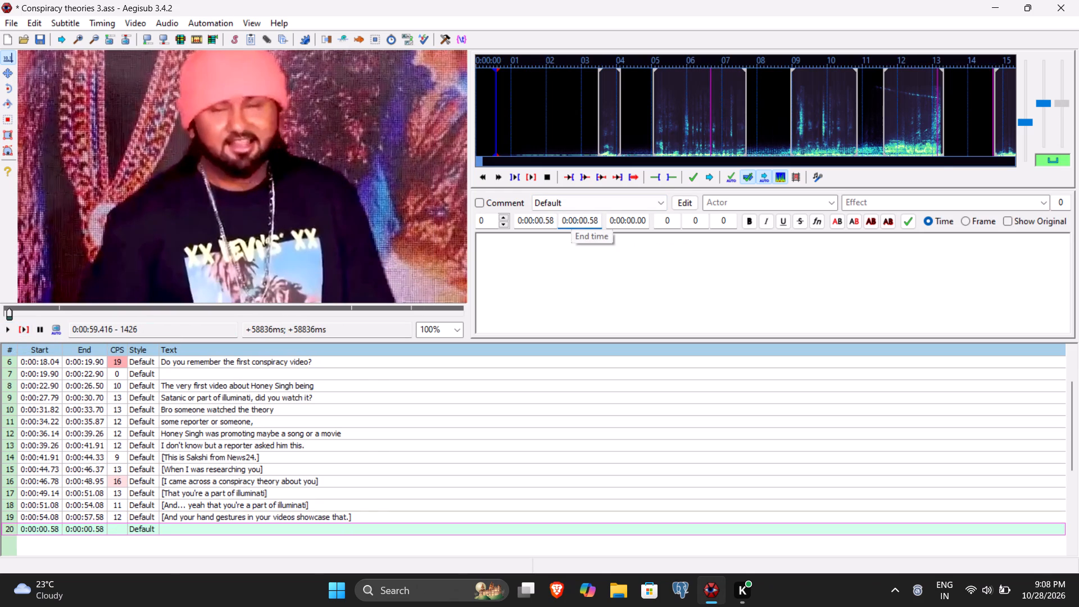
text(59)
text(41)
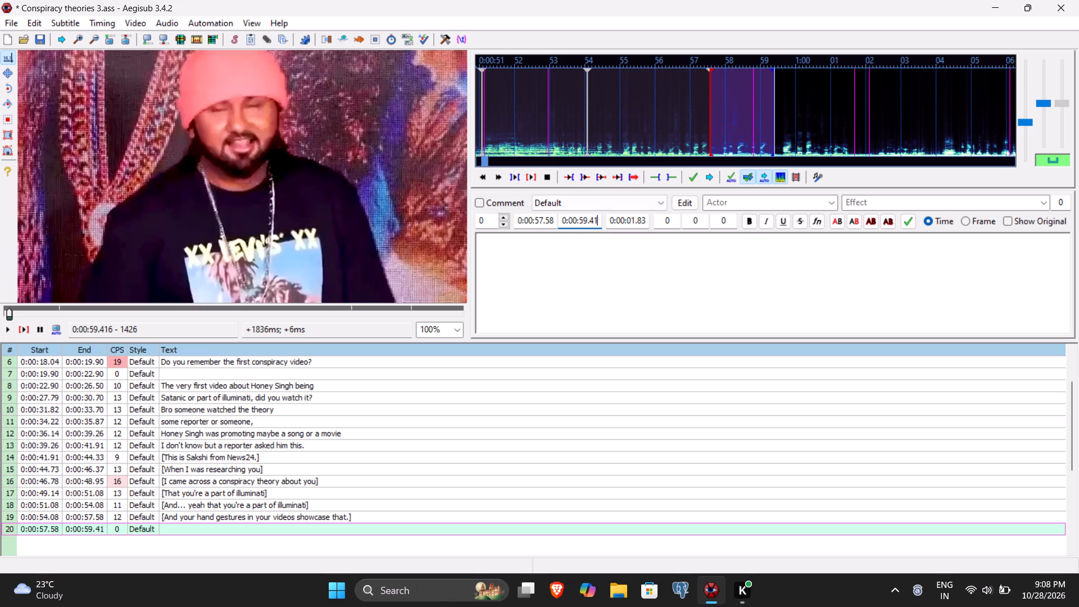
click(546, 222)
text(90)
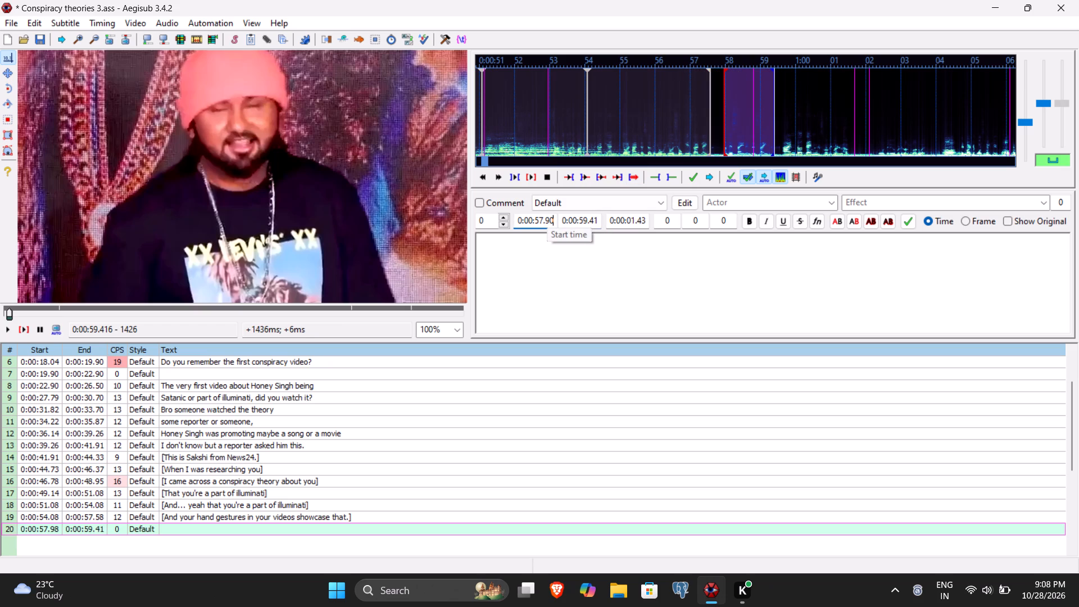
Enter "[this sign and this sign]" as the text of line 20 and commit it.
click(549, 256)
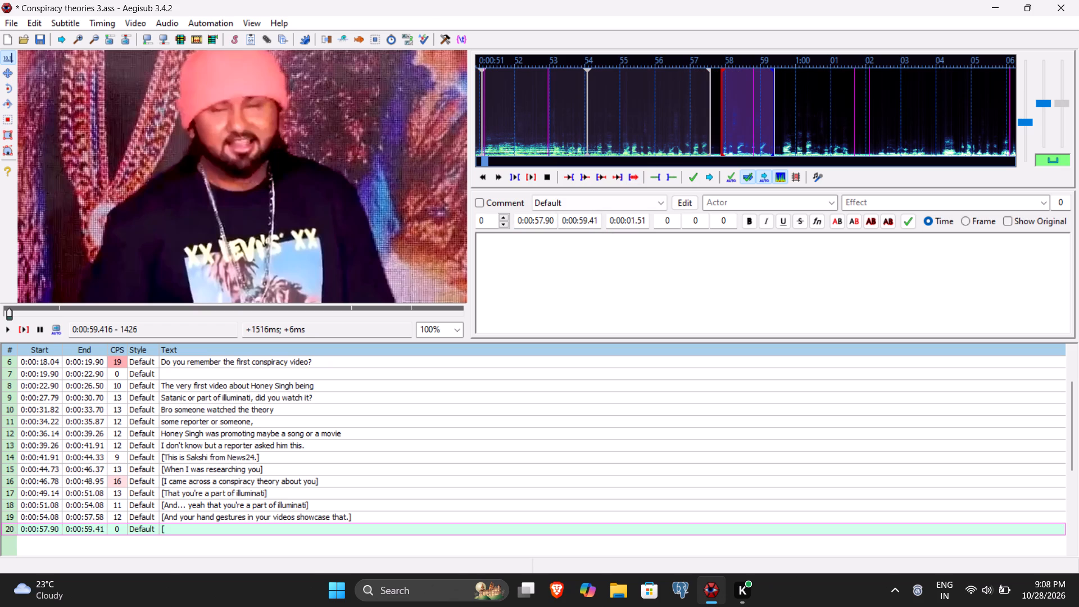
key(bracketleft)
text(this sin a)
key(BackSpace)
key(BackSpace)
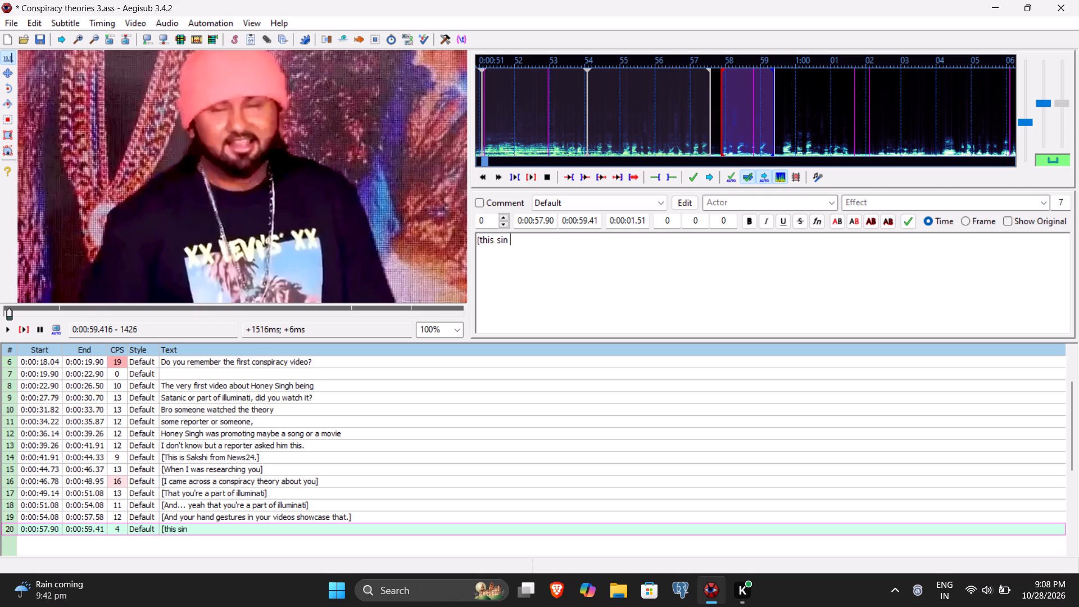
text(g)
key(space)
key(BackSpace)
key(BackSpace)
key(BackSpace)
text(gn and this sign])
key(Return)
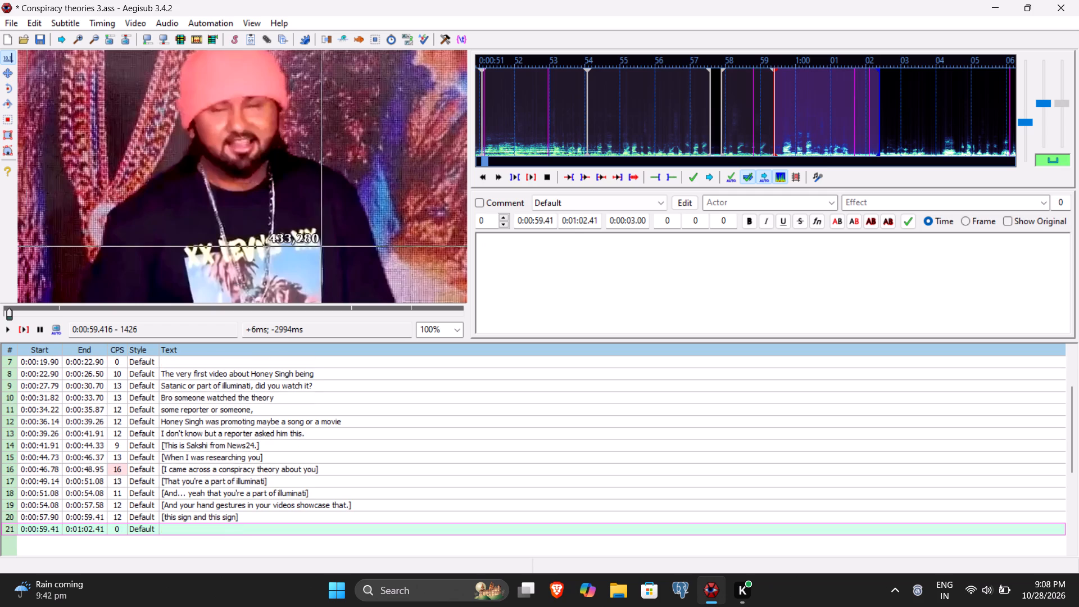
Play line 21 and set its start time to 0:00:59.60 and end time to 0:01:01.56.
click(22, 328)
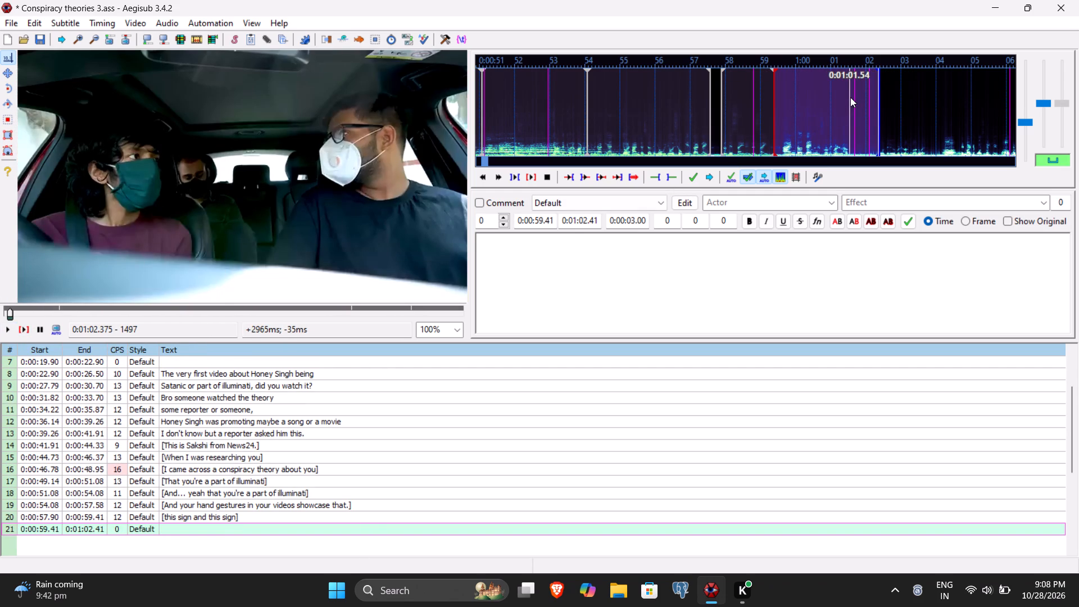
click(583, 222)
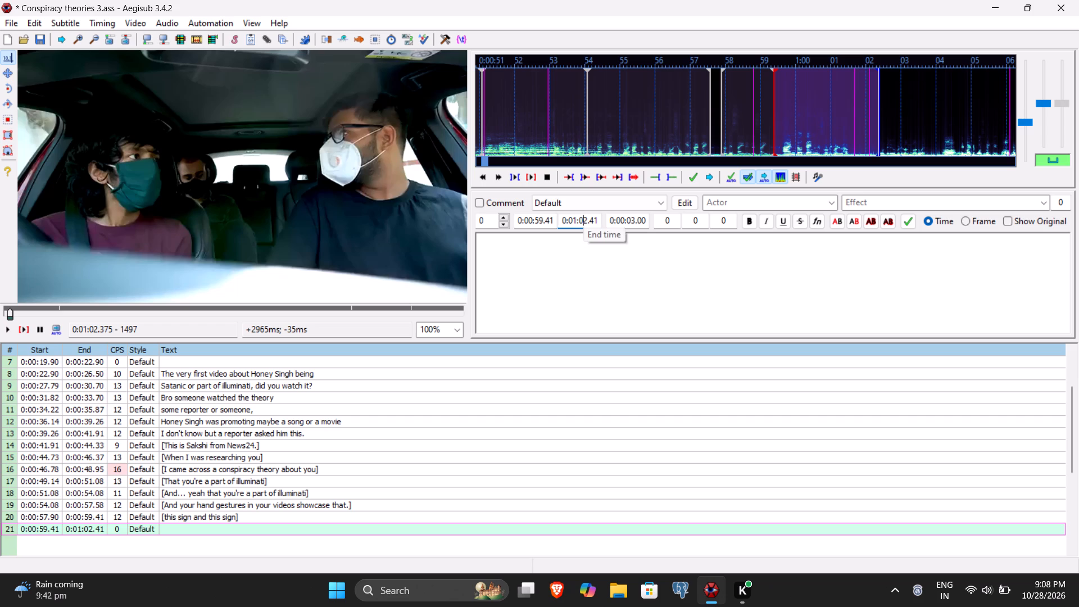
text(156)
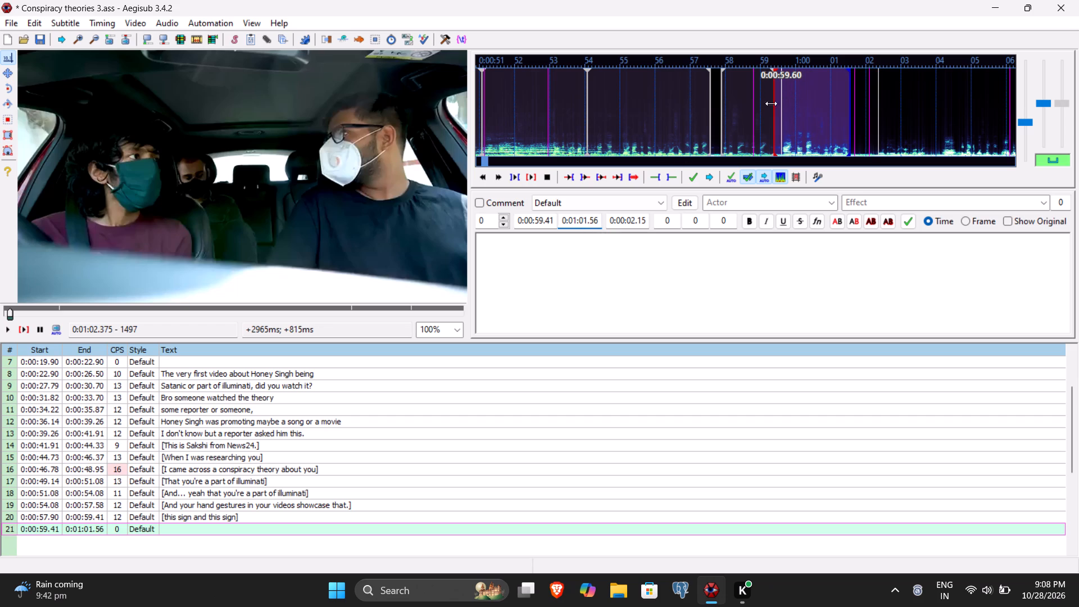
click(545, 220)
text(60)
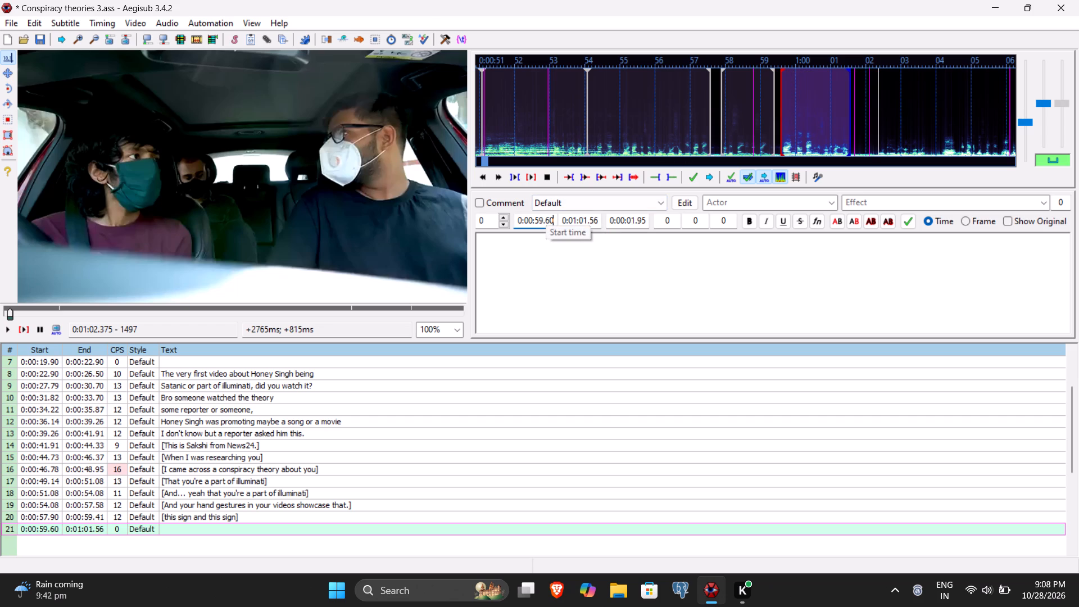
Replay line 21, enter "[There's nothing like that]" as its text, and commit it.
click(26, 328)
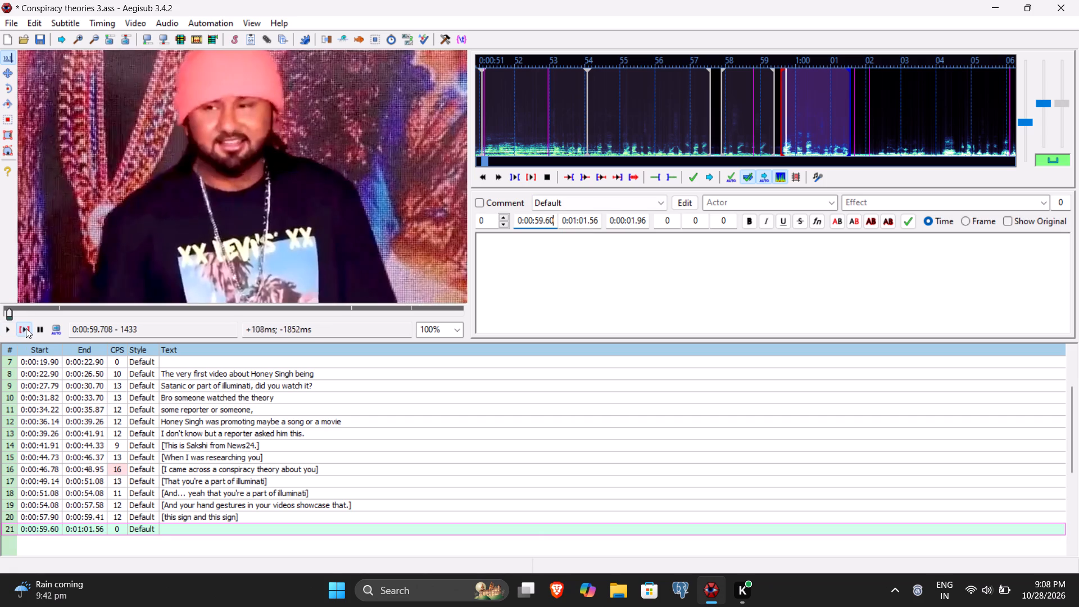
click(541, 271)
text([th)
key(BackSpace)
key(BackSpace)
text(There's nothing like that])
key(Return)
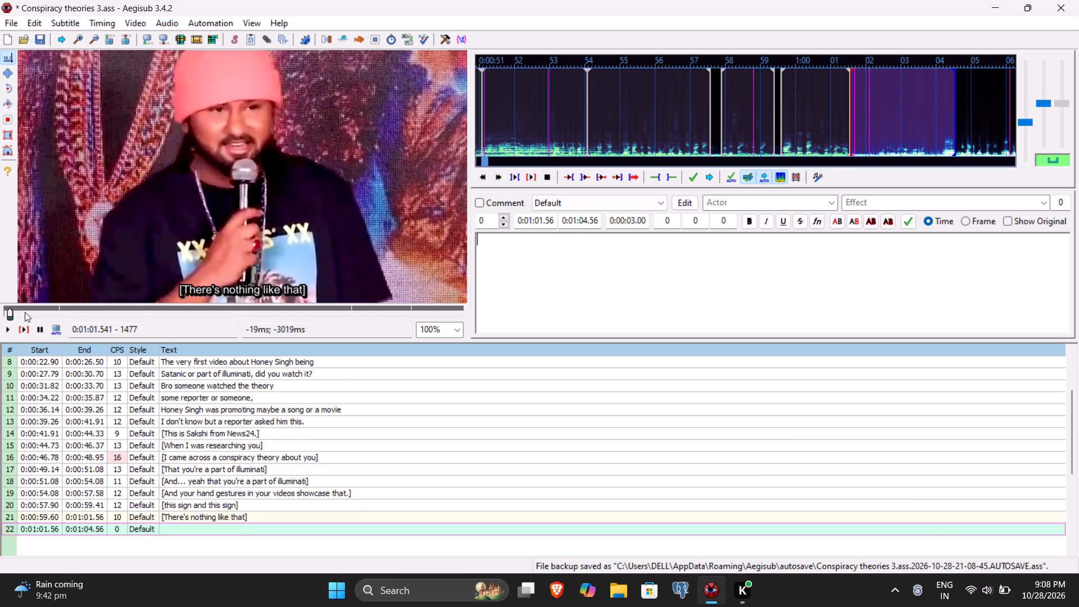
Play the video for line 22 and set its start time to 0:01:02.32 and end time to 0:01:03.79.
click(29, 323)
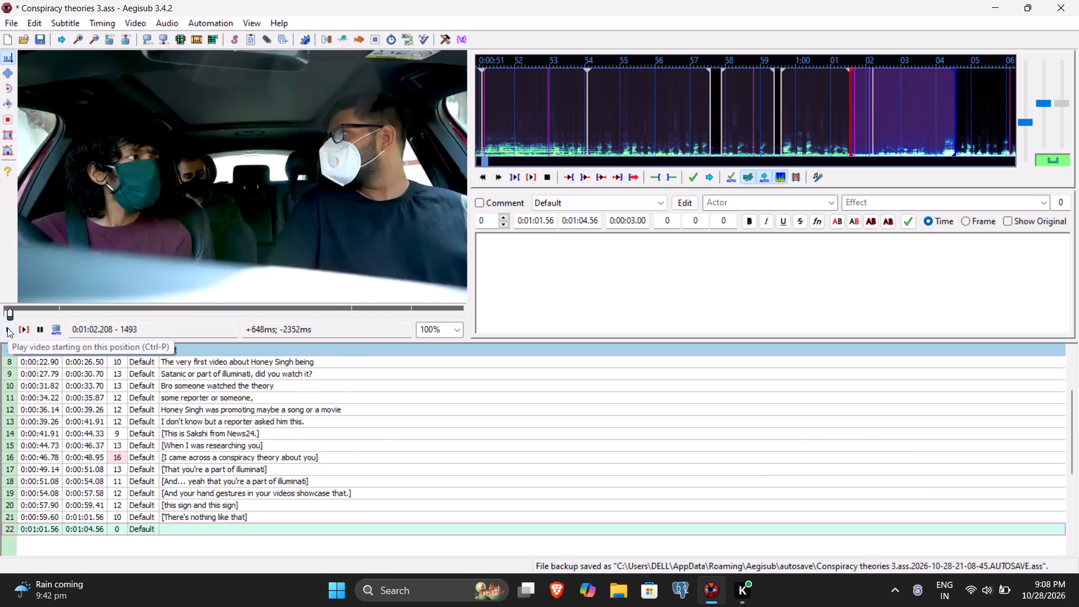
click(7, 328)
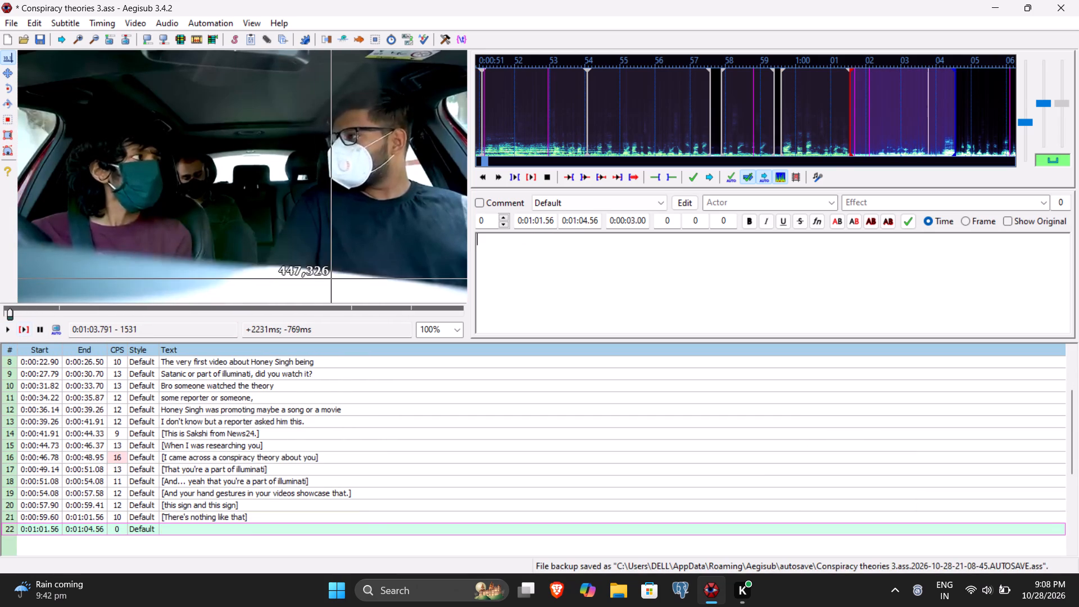
click(582, 222)
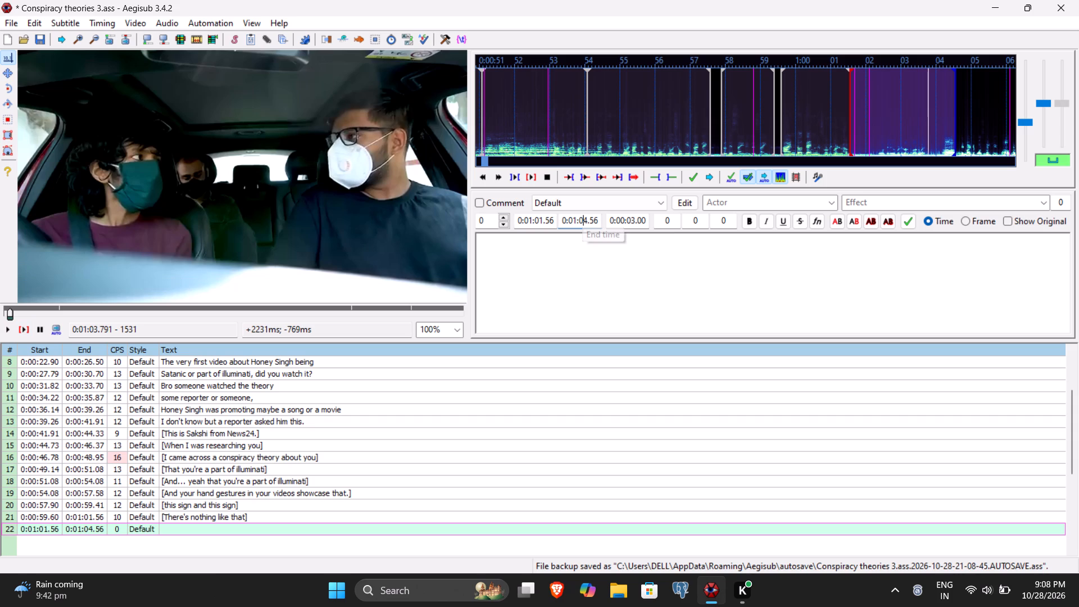
key(3)
text(79)
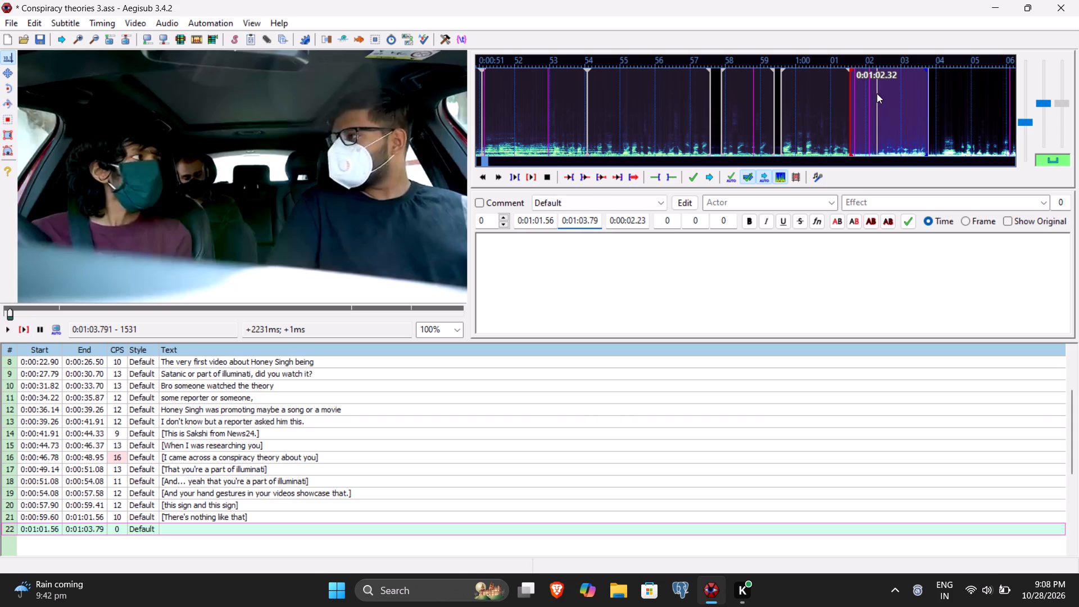
click(540, 221)
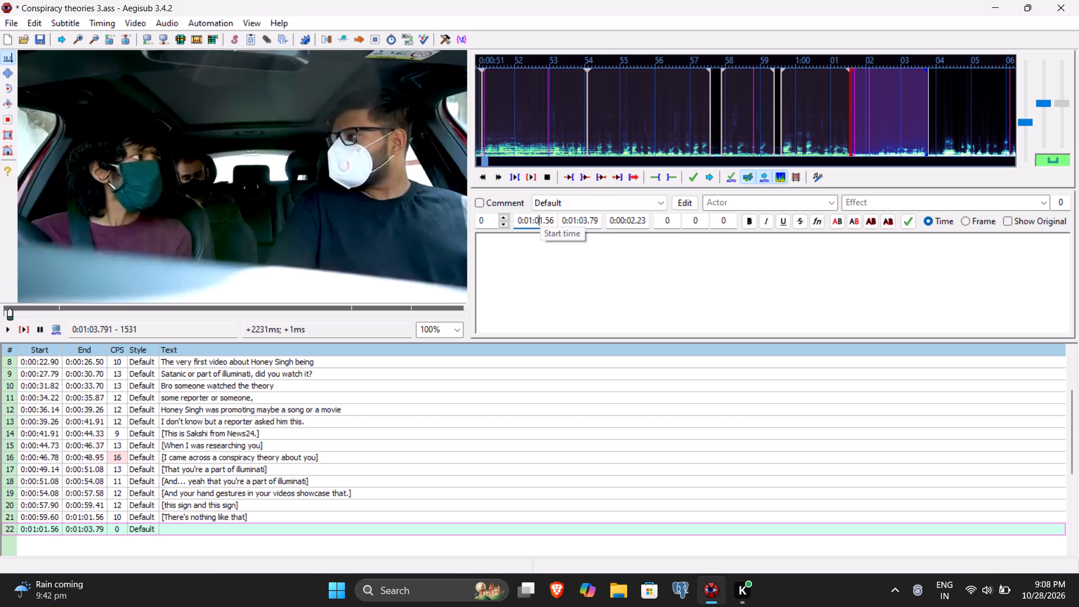
text(232)
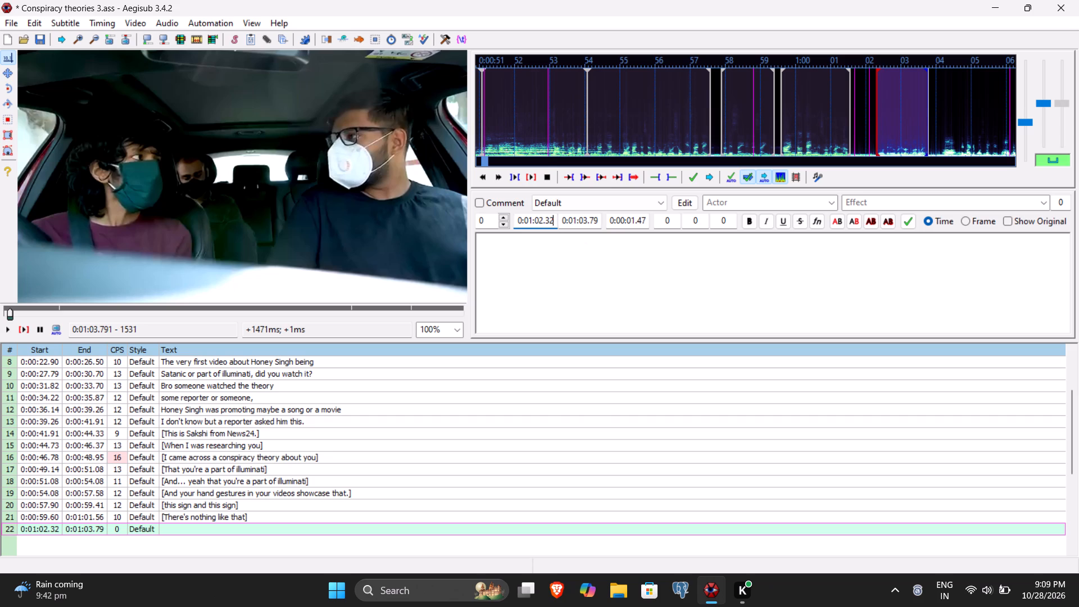
Enter "[Did it happened after you uploaded the vid?]" as the text of line 22 and commit it.
click(537, 277)
text([Didi)
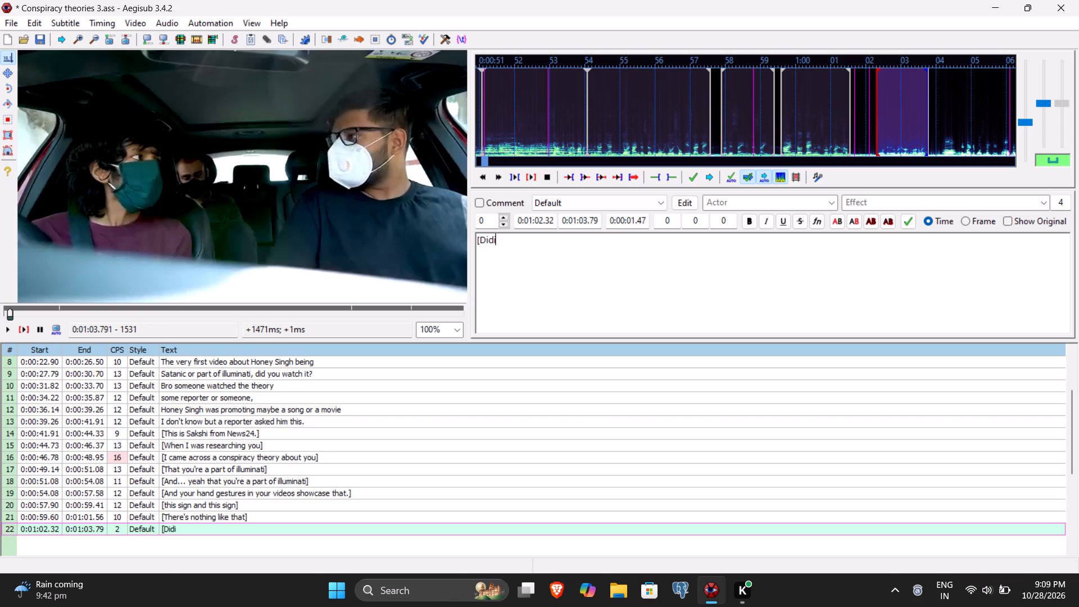
key(space)
key(BackSpace)
key(BackSpace)
key(space)
text(it happn)
key(BackSpace)
text(ened after you uploaded the vid)
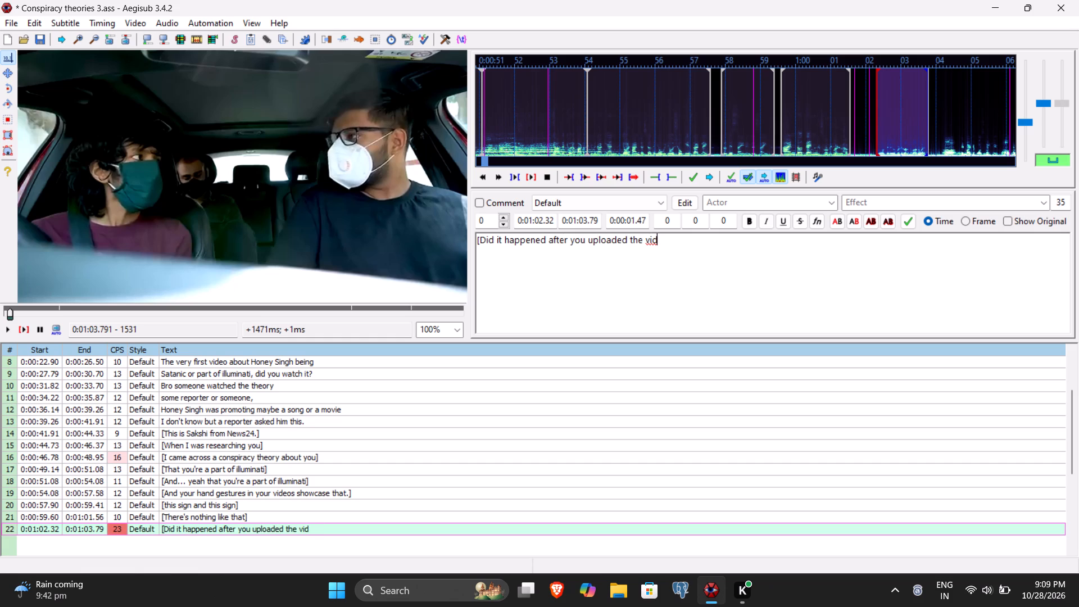
text(?])
key(Return)
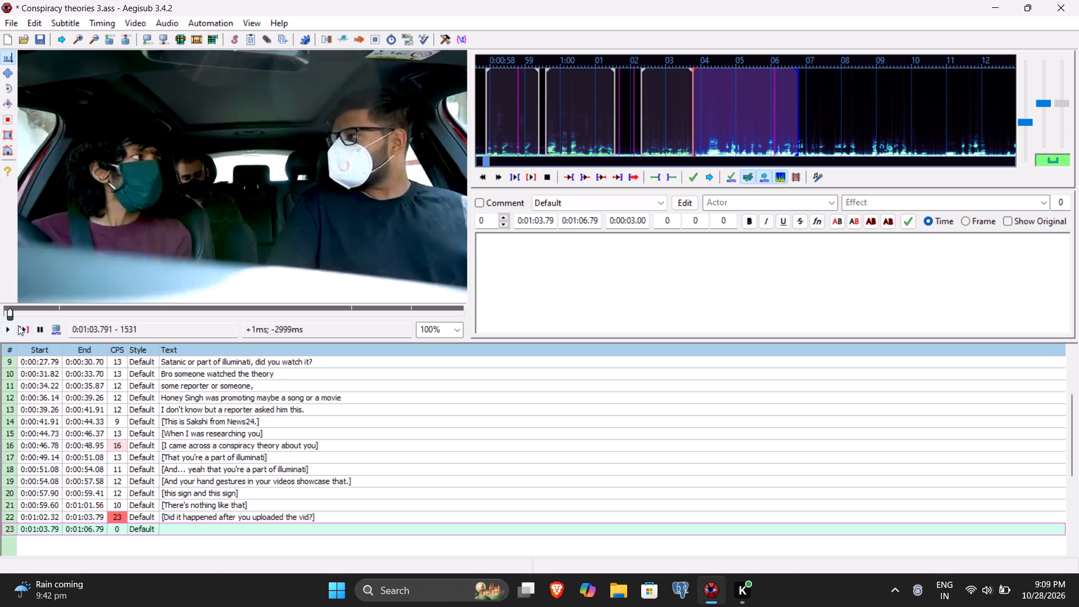
Play line 23, correct line 22's text to "[It happened after you uploaded the vid?]", and commit the correction.
click(18, 325)
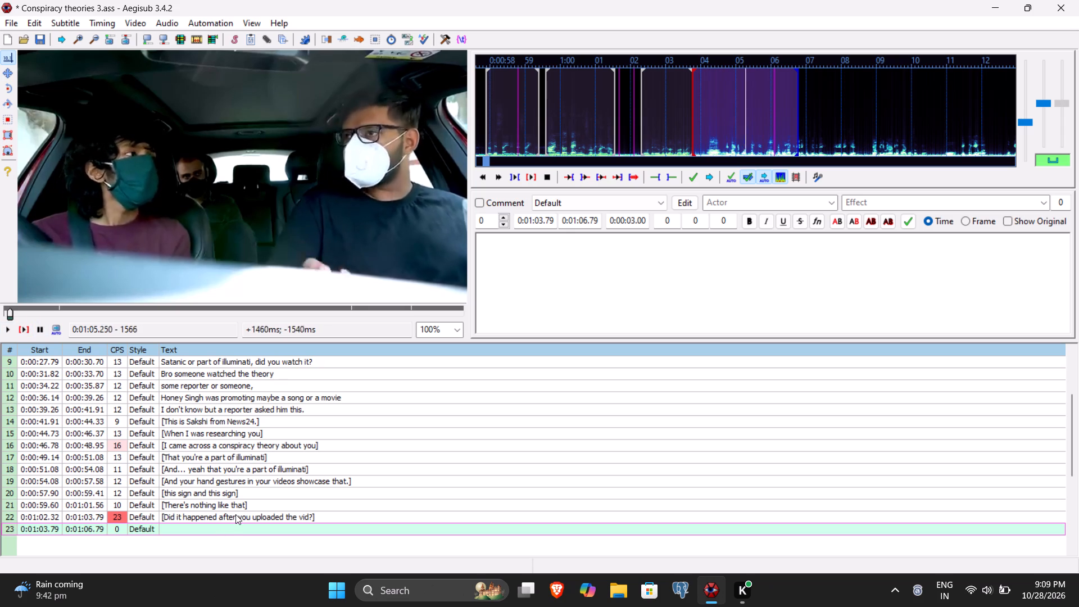
click(235, 515)
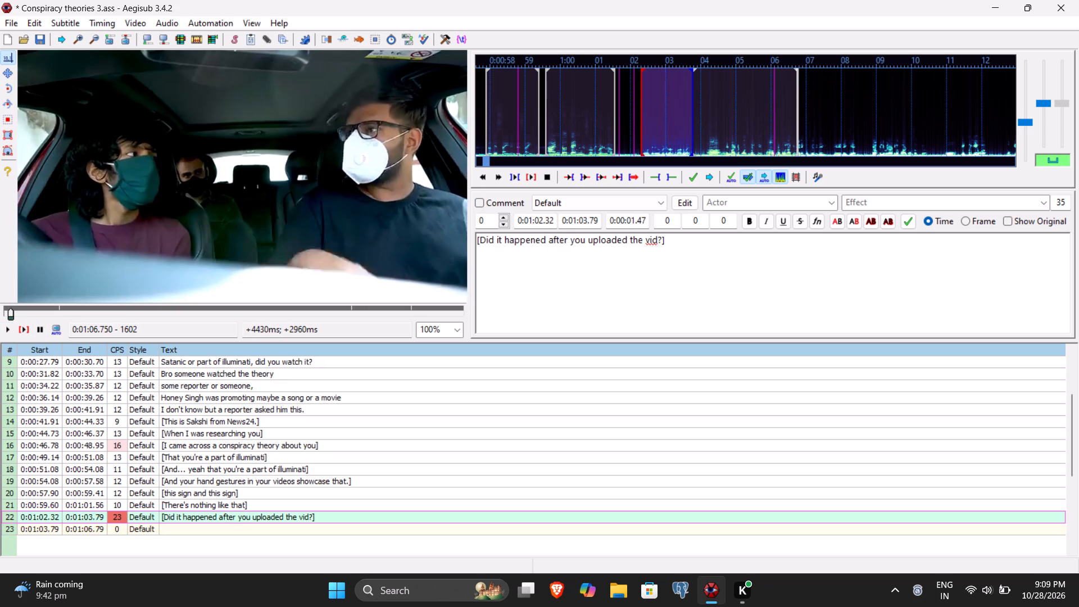
click(494, 240)
click(494, 240)
click(494, 240)
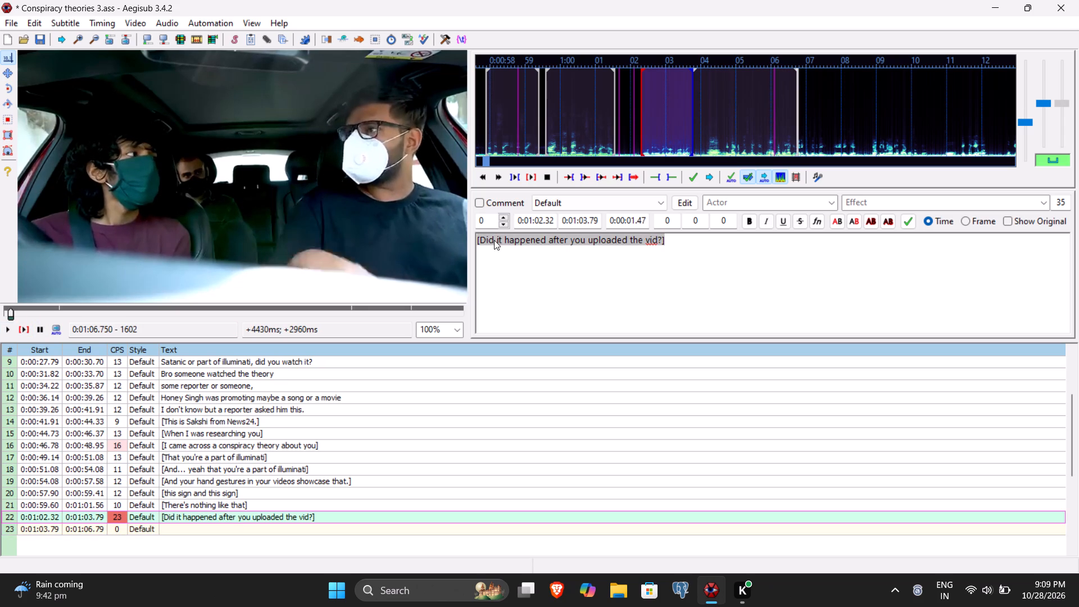
click(494, 240)
double_click(492, 239)
click(492, 239)
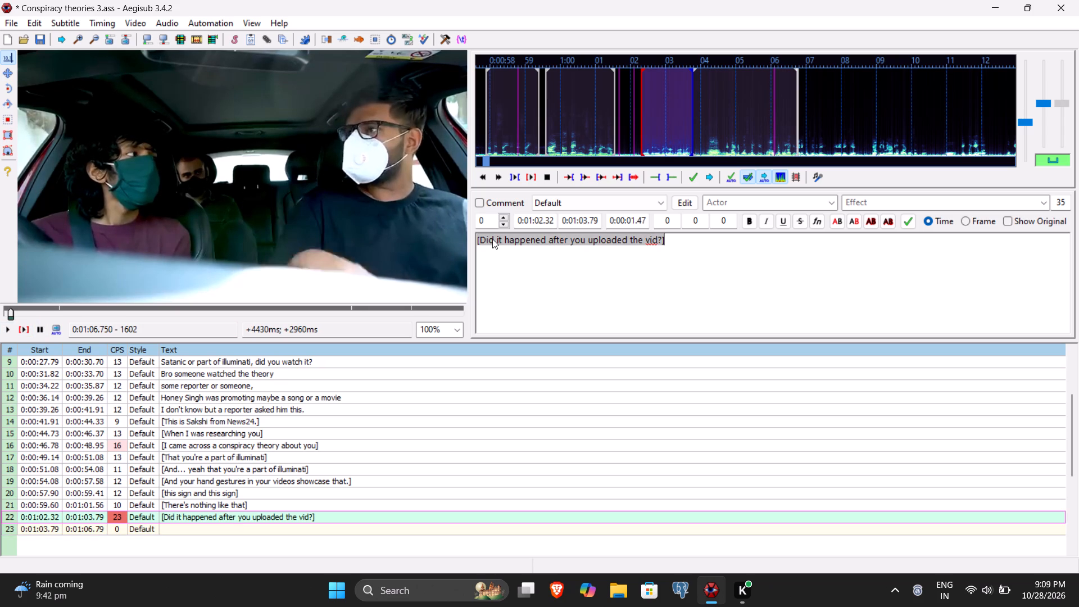
click(492, 239)
key(BackSpace)
key(Delete)
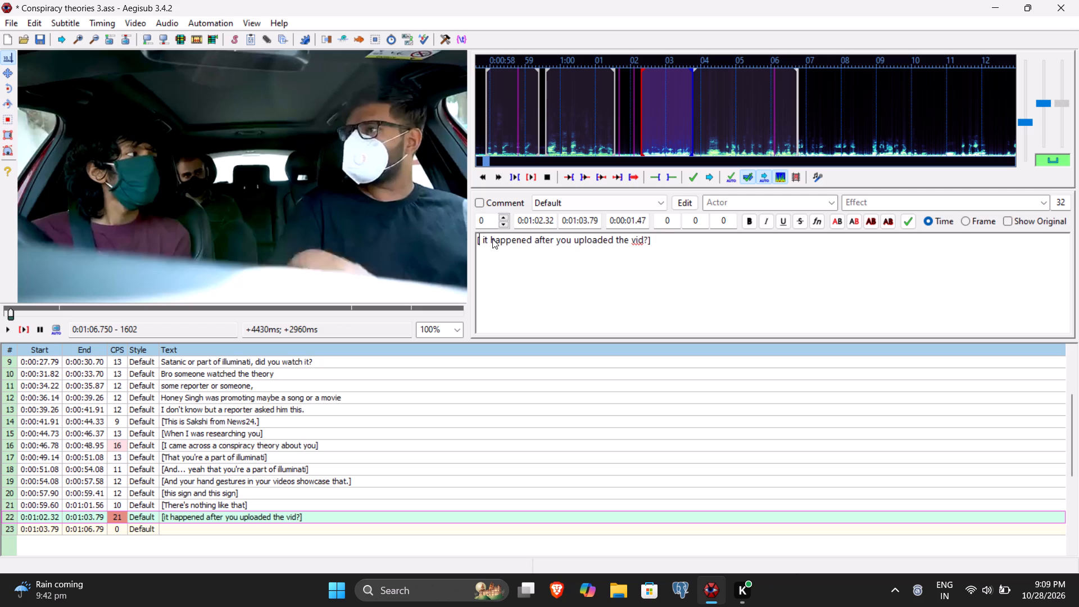
key(Delete)
key(shift+i)
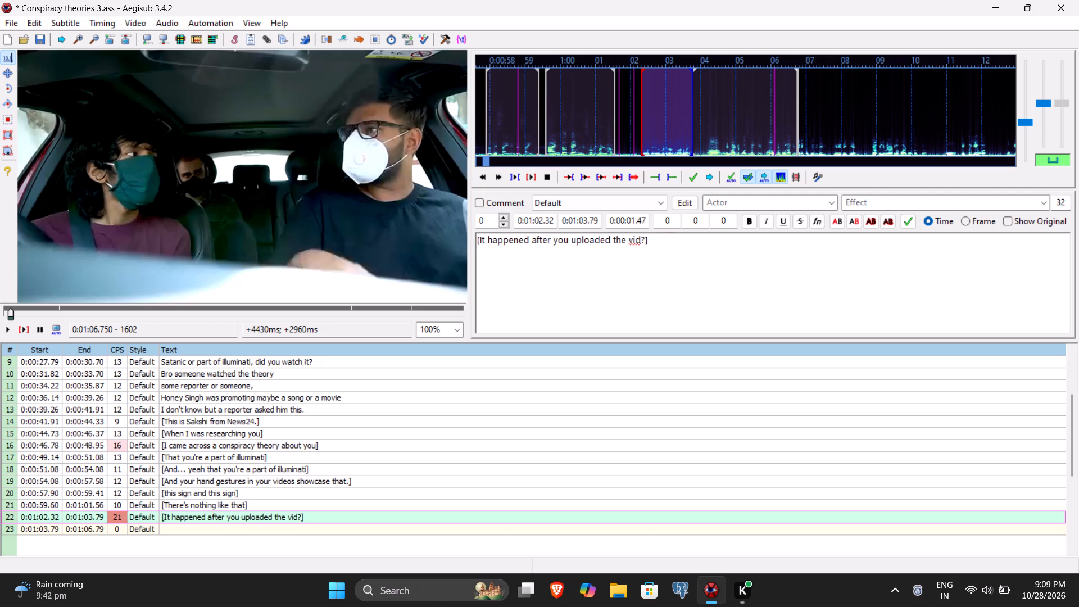
click(641, 242)
key(Return)
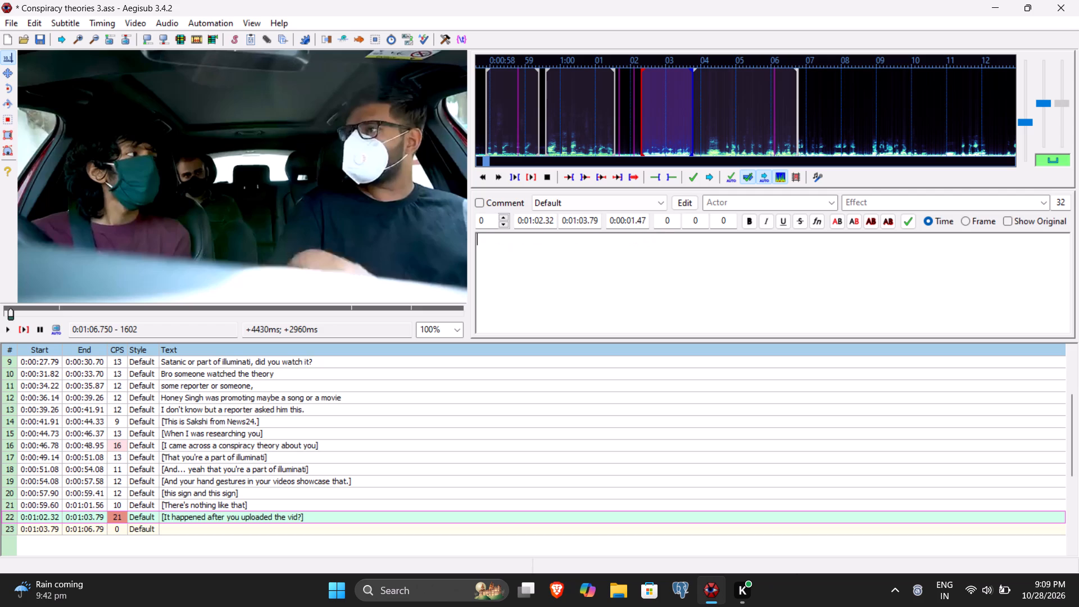
Replay line 23 and set its start time to 0:01:04.22.
click(21, 325)
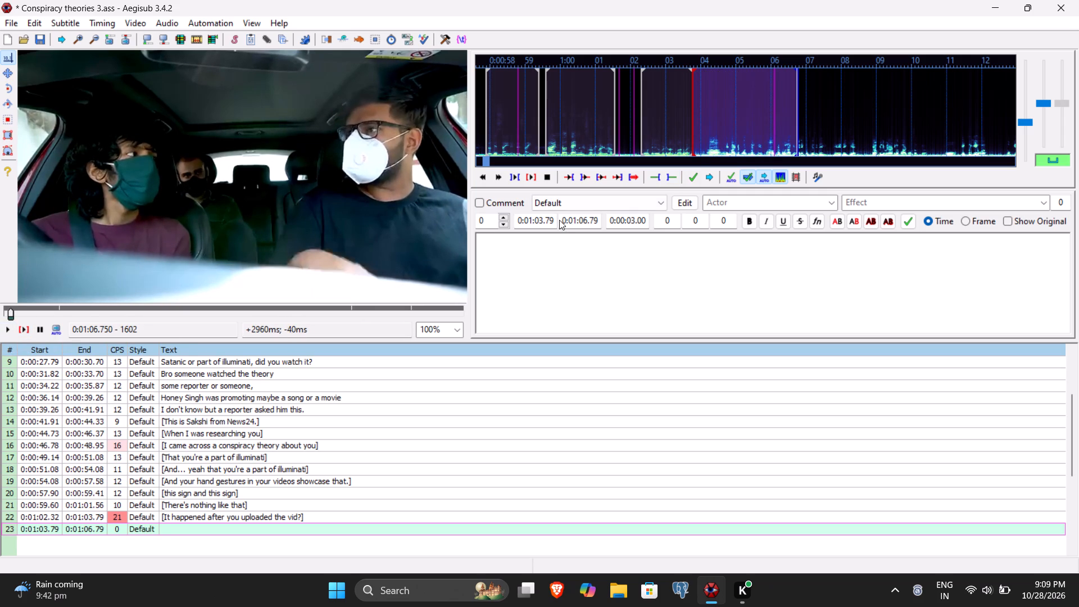
click(539, 223)
text(422)
click(532, 264)
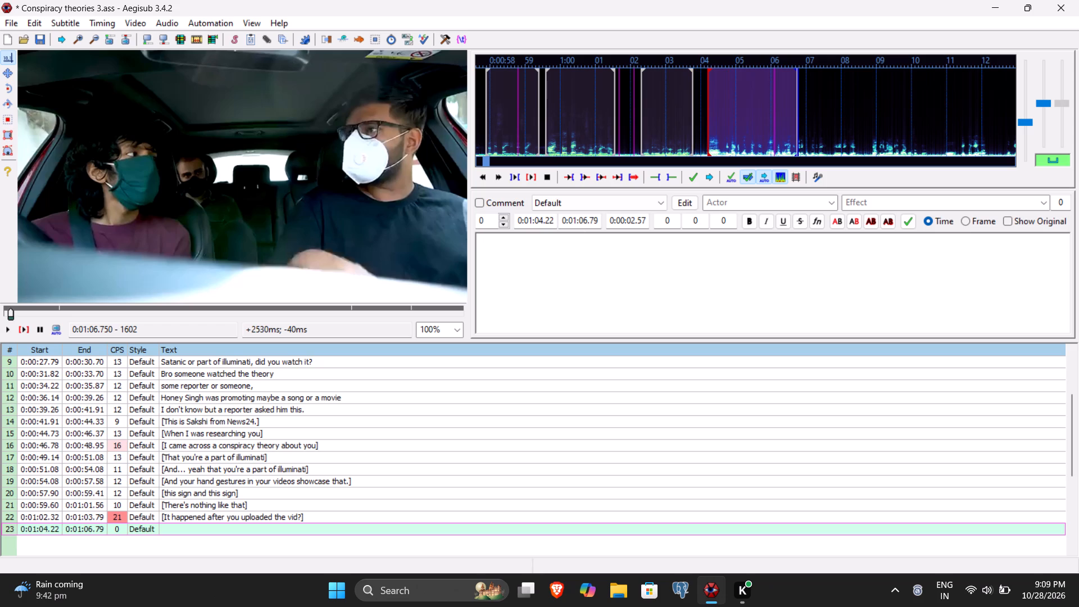
Enter "And she even said" as the opening text of line 23.
text(And she)
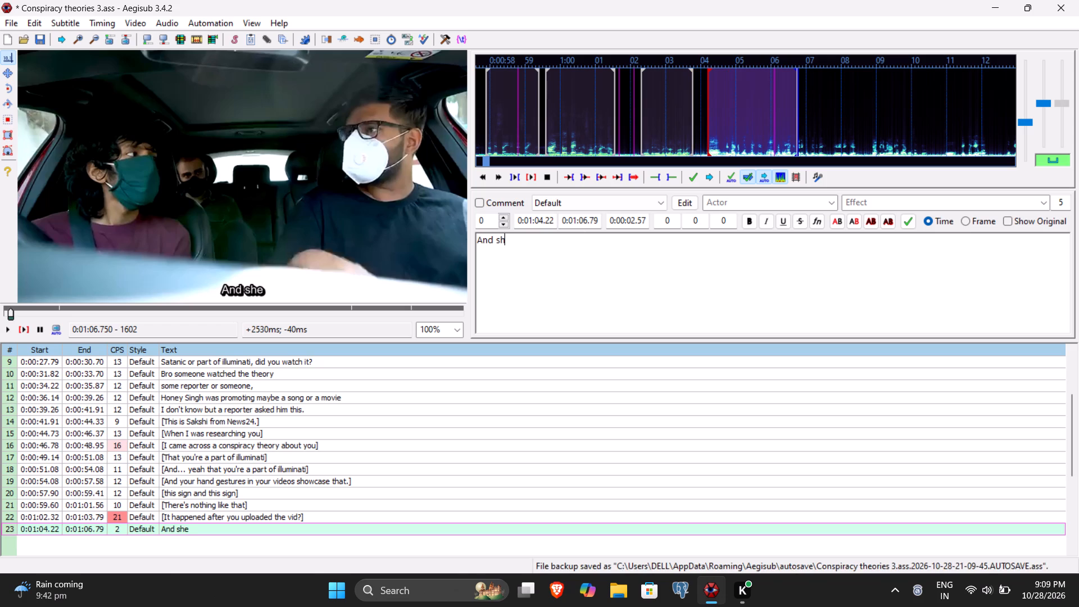
key(space)
text(even d)
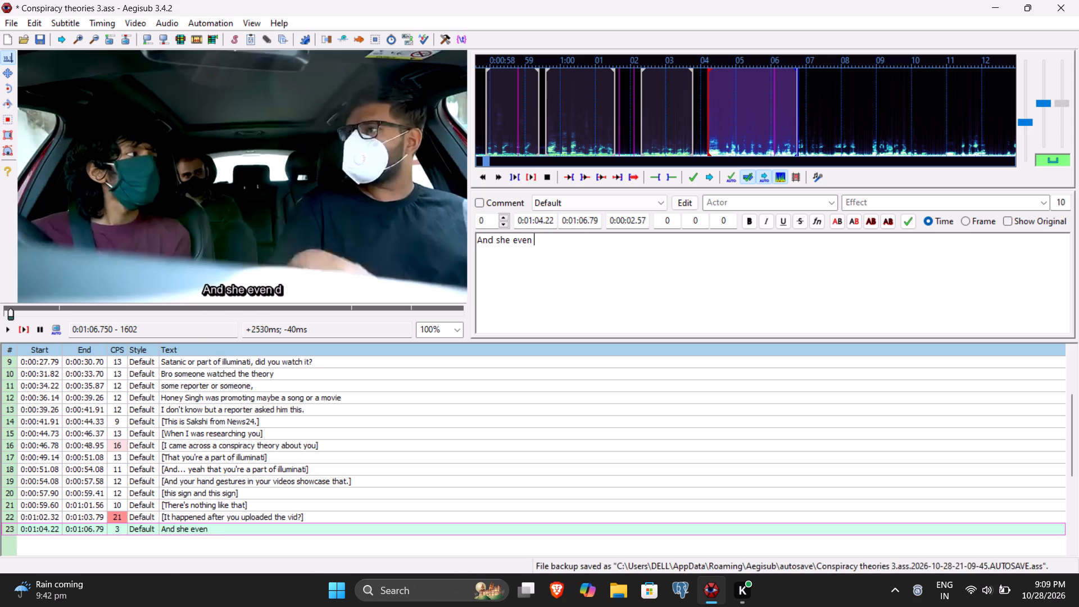
key(BackSpace)
text(said)
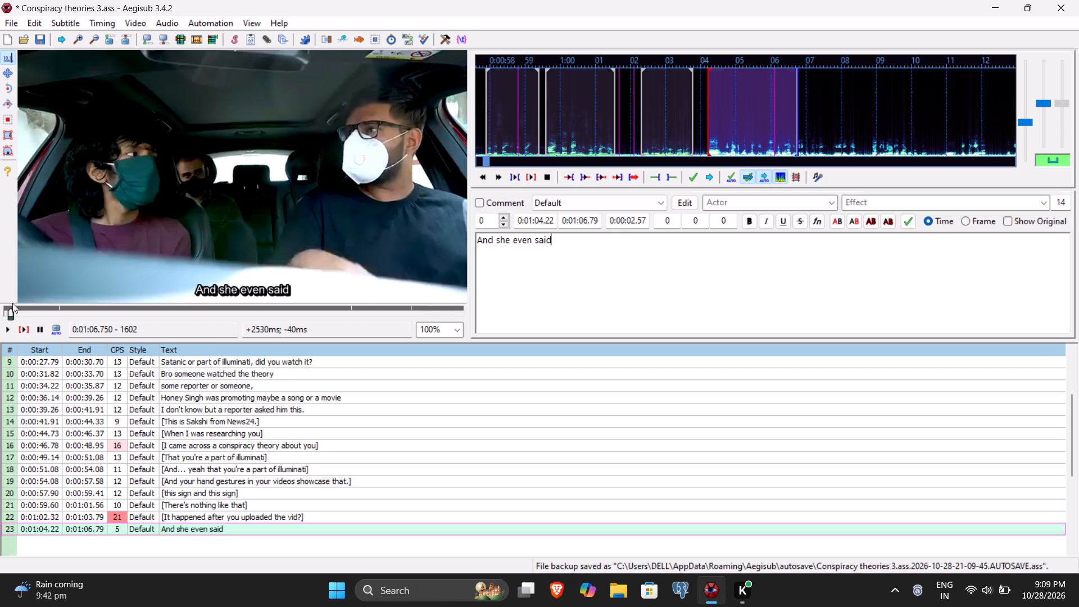
Replay line 23, continue the video past it, and set the line's end time to 0:01:08.54.
click(24, 328)
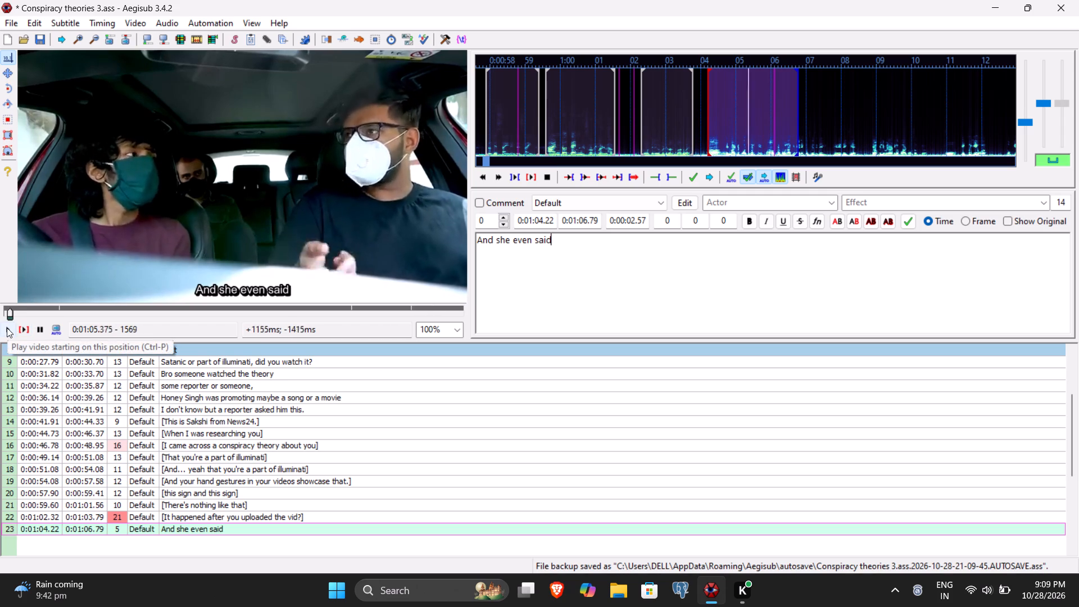
click(7, 328)
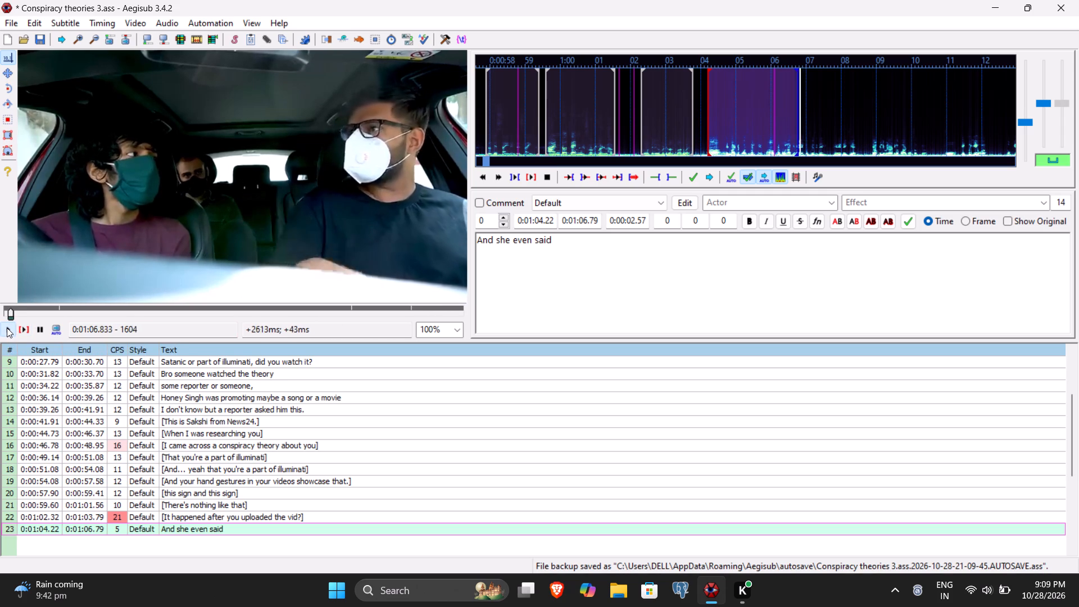
click(7, 328)
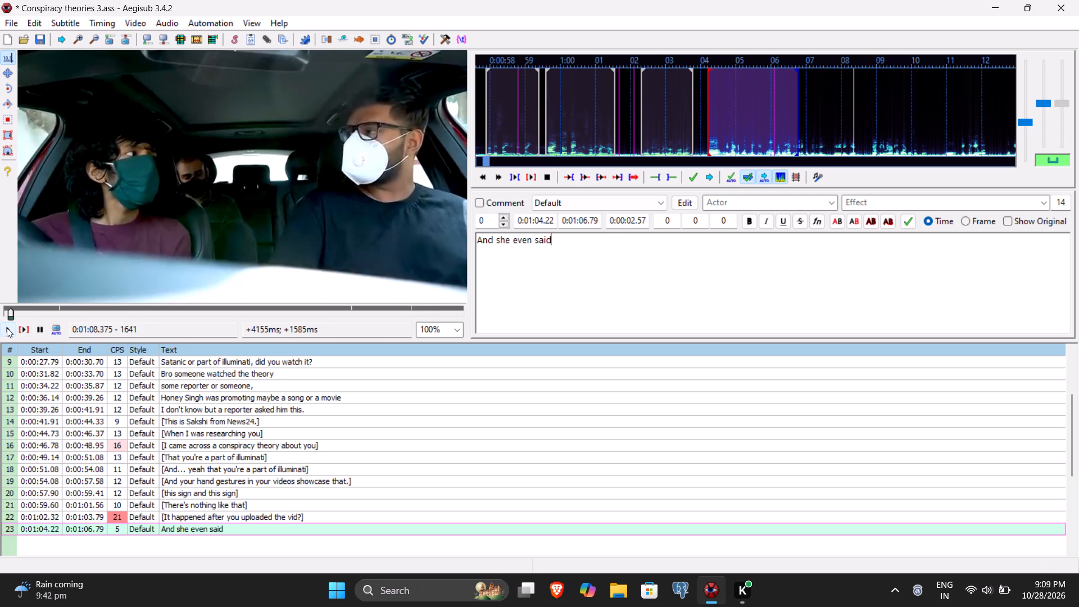
double_click(7, 328)
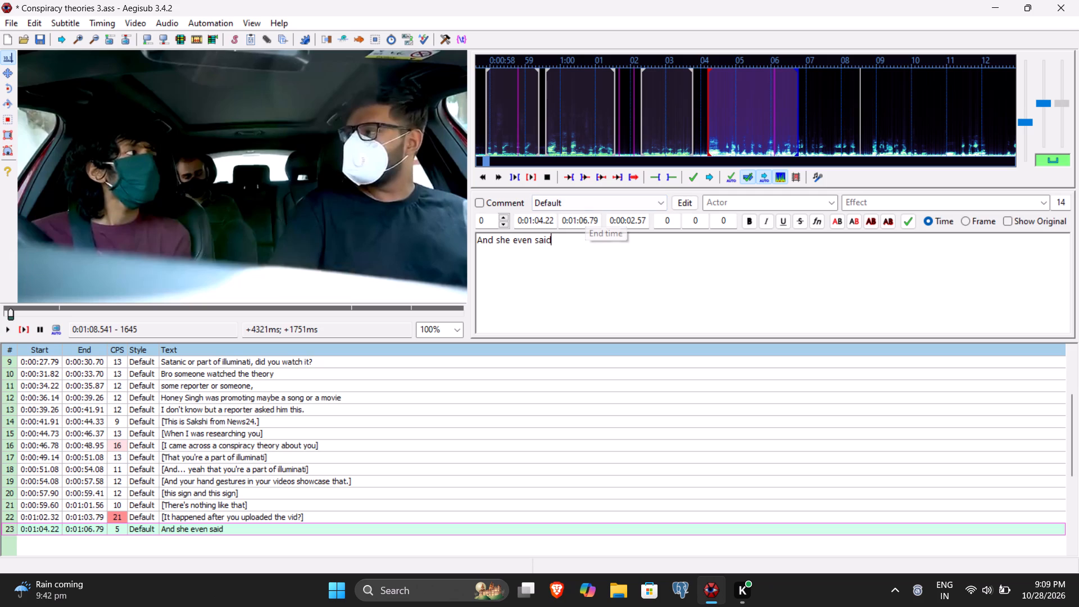
click(585, 220)
key(BackSpace)
key(8)
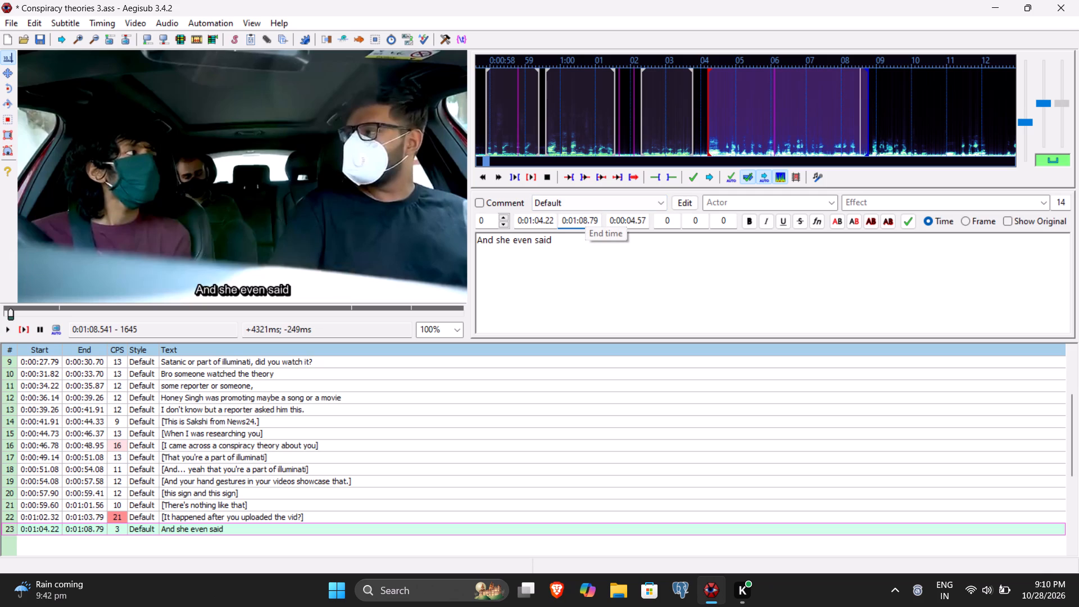
text(54)
Complete line 23's text as "And she even said that she saw a conspiracy video." and commit it.
click(636, 296)
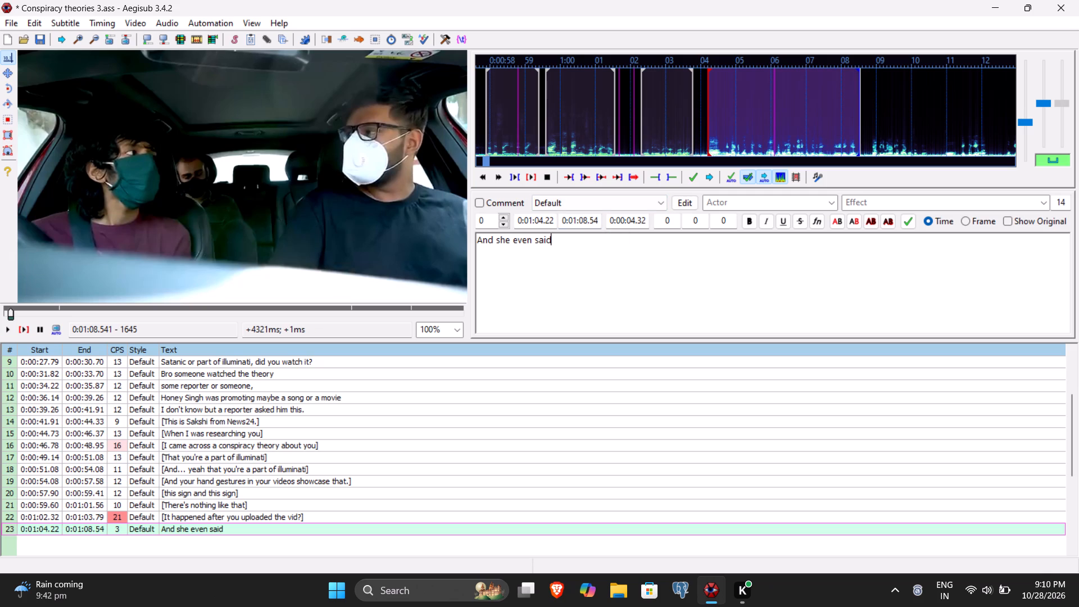
key(space)
text(h)
key(BackSpace)
text(that she saw a conspiracy vide)
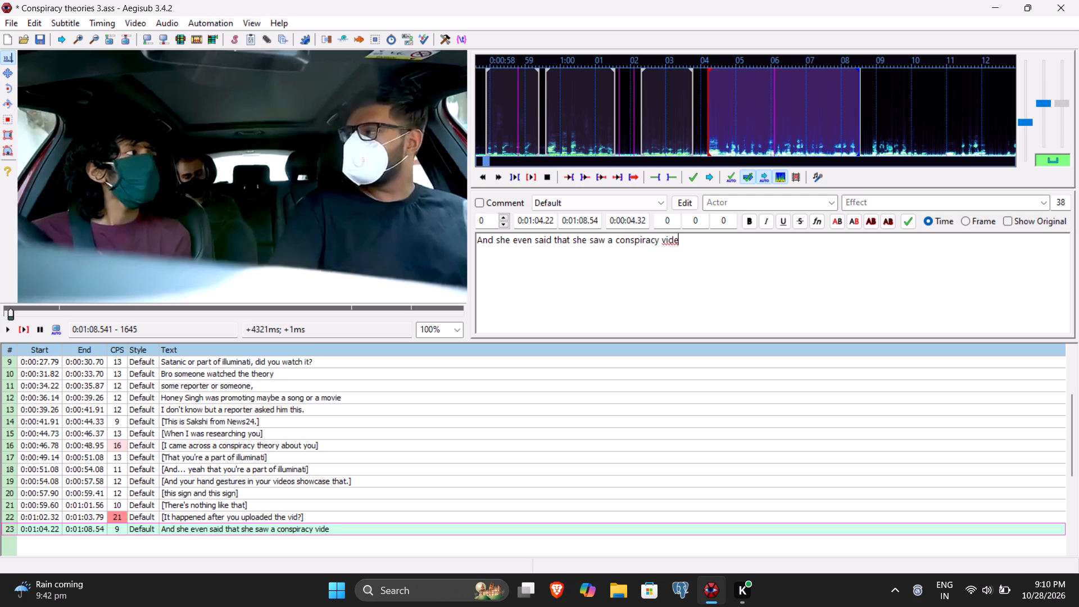
text(o.)
key(Return)
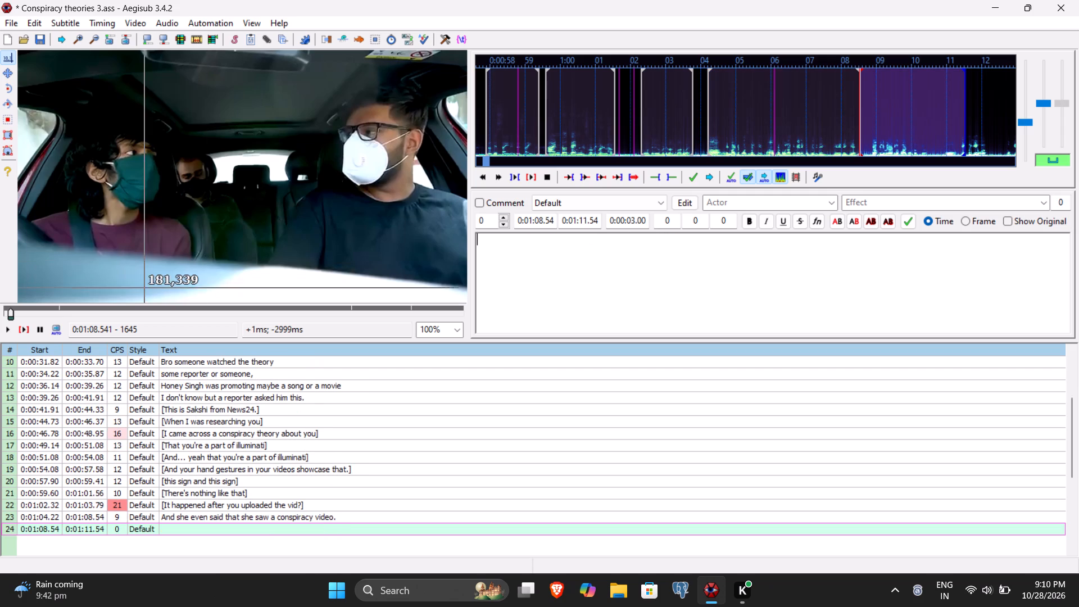
Play the video for line 24 and set its end time to 0:01:10.62 and start time to 0:01:08.86.
click(24, 333)
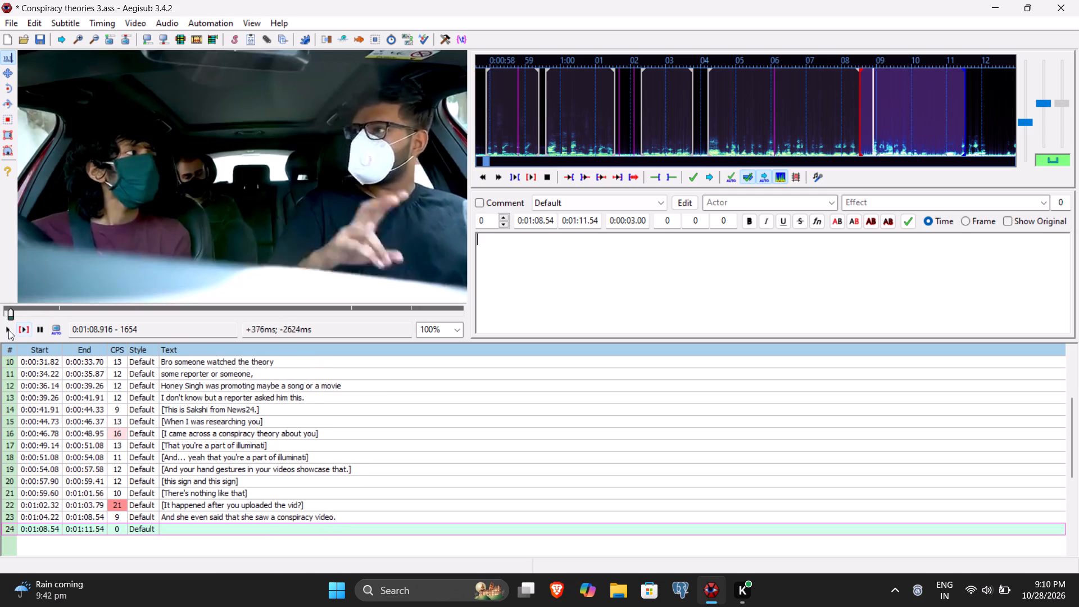
click(6, 330)
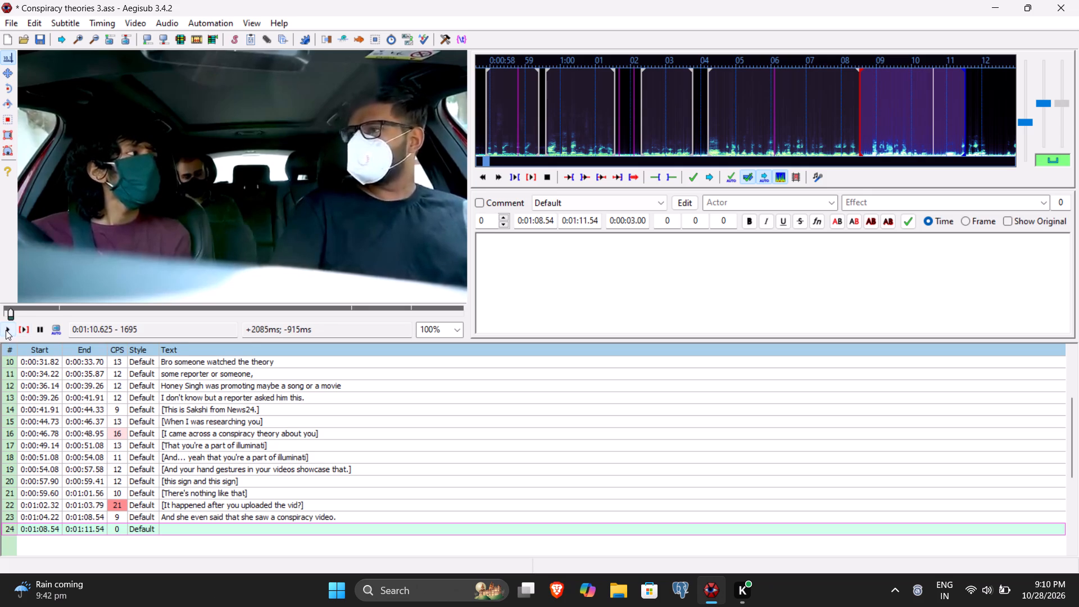
click(584, 223)
key(0)
text(62)
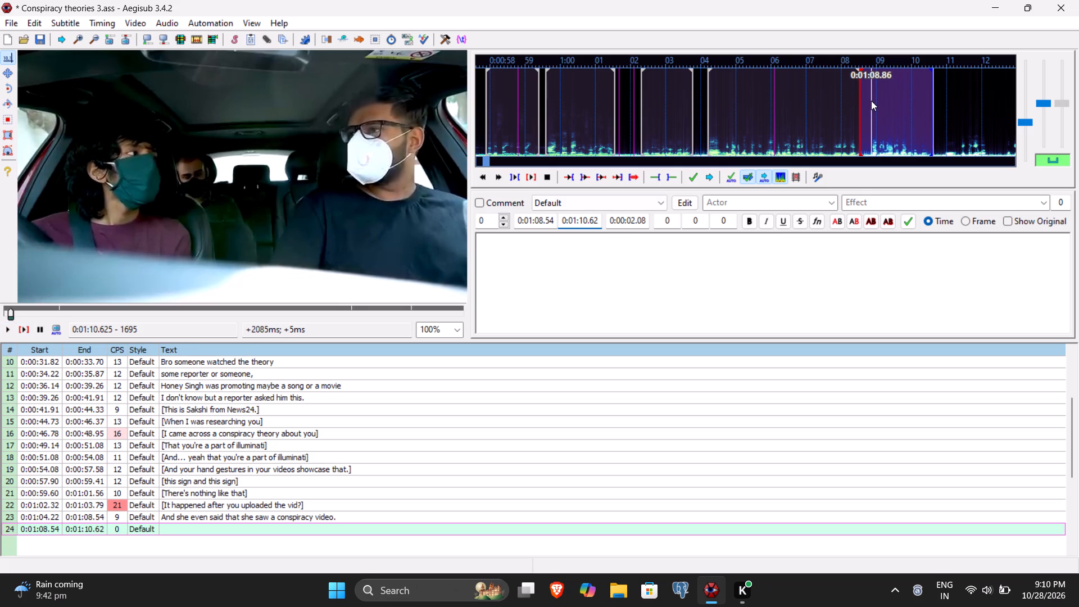
click(542, 223)
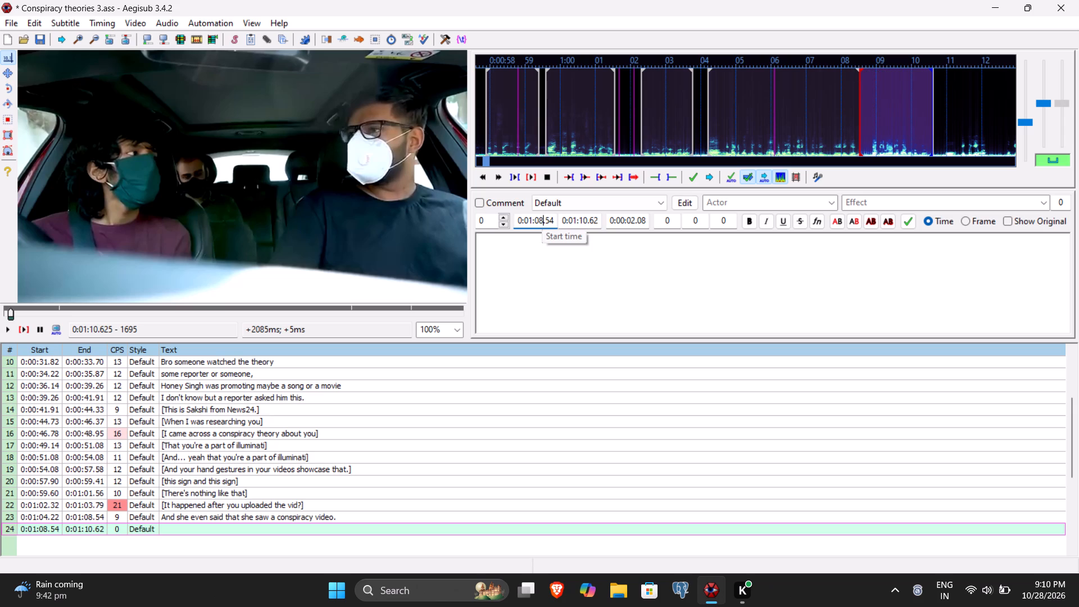
text(86)
Enter "that you might be a part of the illuminati." as the text of line 24, save the file, and commit the line.
click(538, 259)
text(that you ji)
key(BackSpace)
key(BackSpace)
text(might be a part fo)
key(BackSpace)
key(BackSpace)
text(o f)
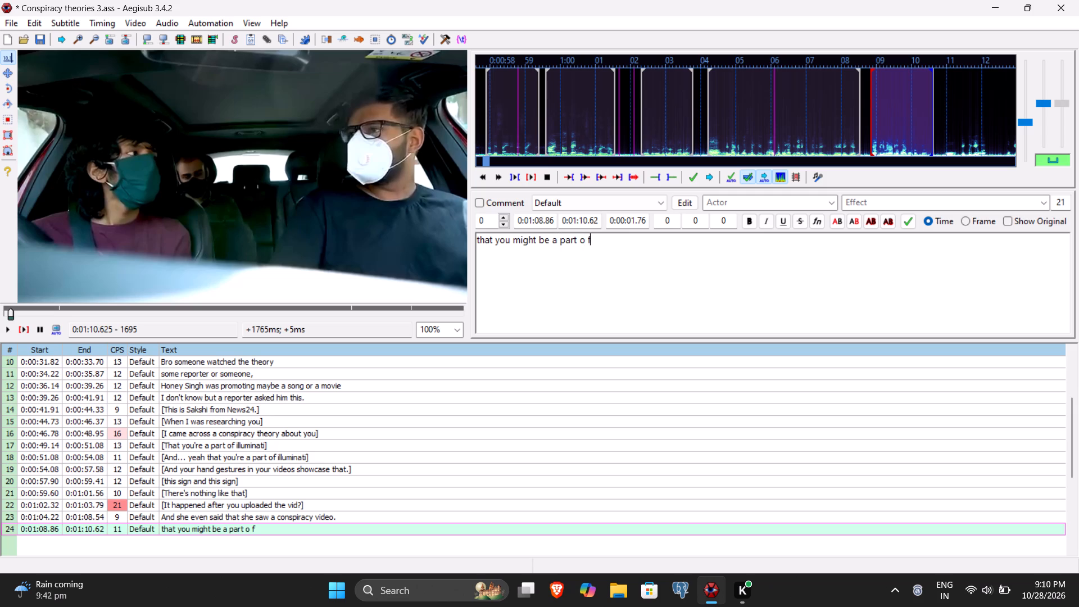
key(BackSpace)
key(BackSpace)
text(ft)
key(BackSpace)
key(space)
text(the)
key(space)
key(i)
text(lluminati)
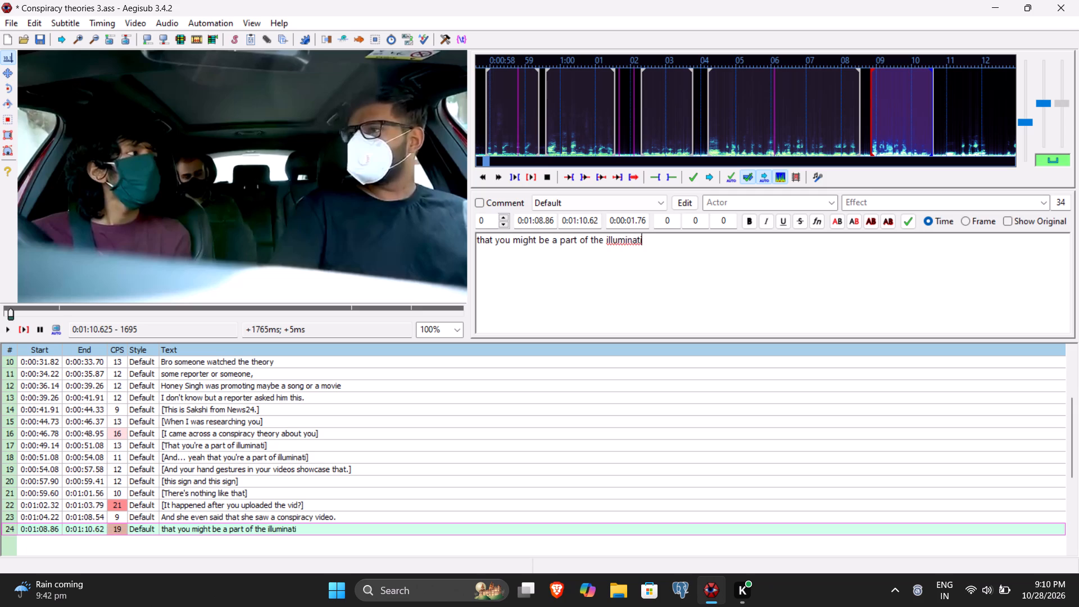
key(period)
key(ctrl+s)
key(Return)
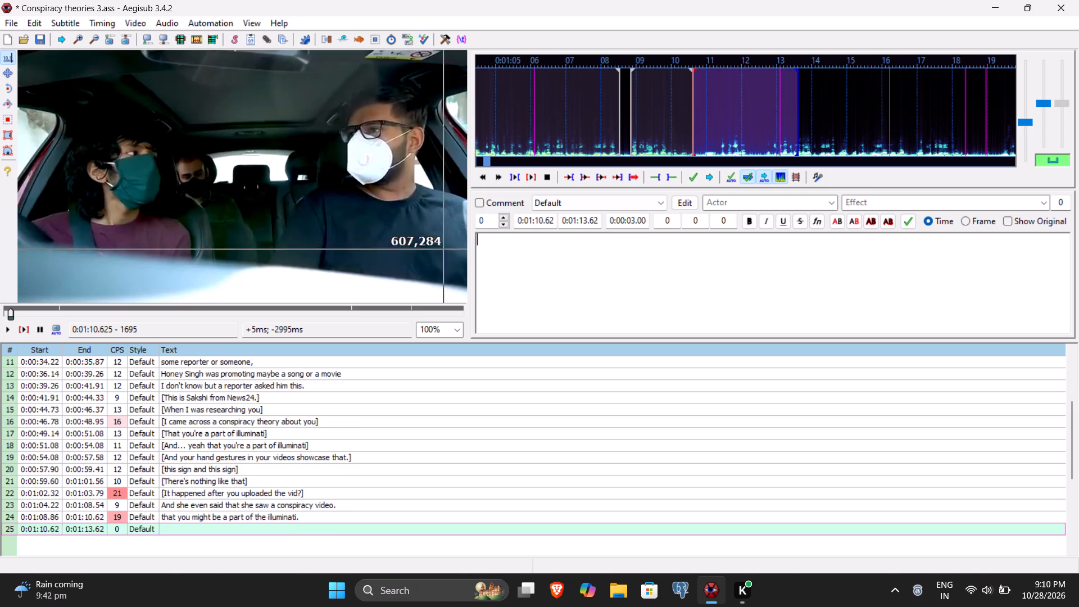
Play the video for line 25 and set its end time to 0:01:12.16 and start time to 0:01:10.94.
click(25, 334)
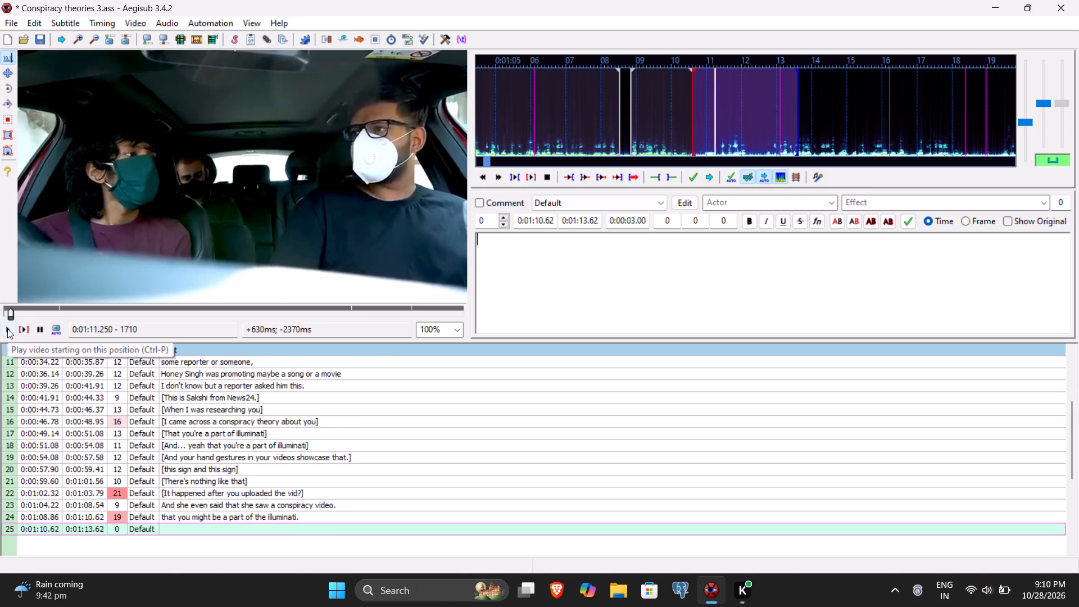
click(7, 329)
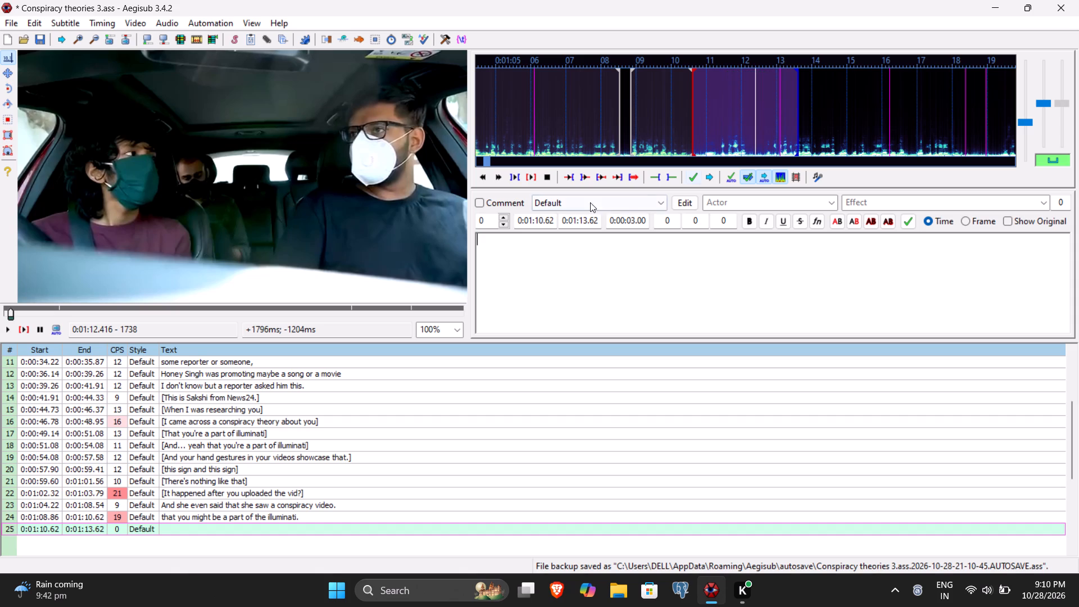
click(584, 224)
text(216)
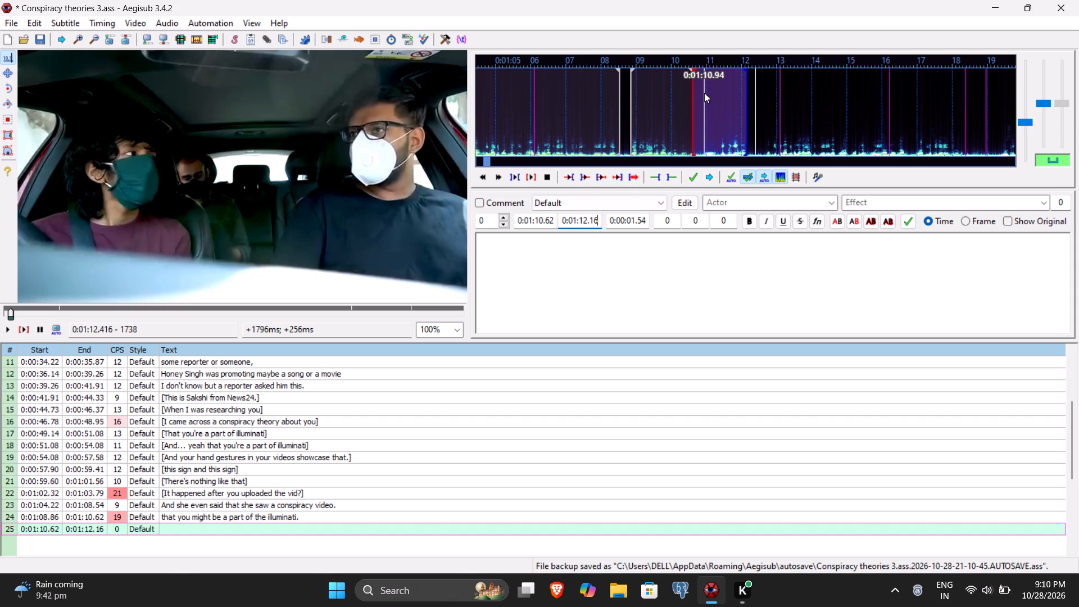
click(545, 218)
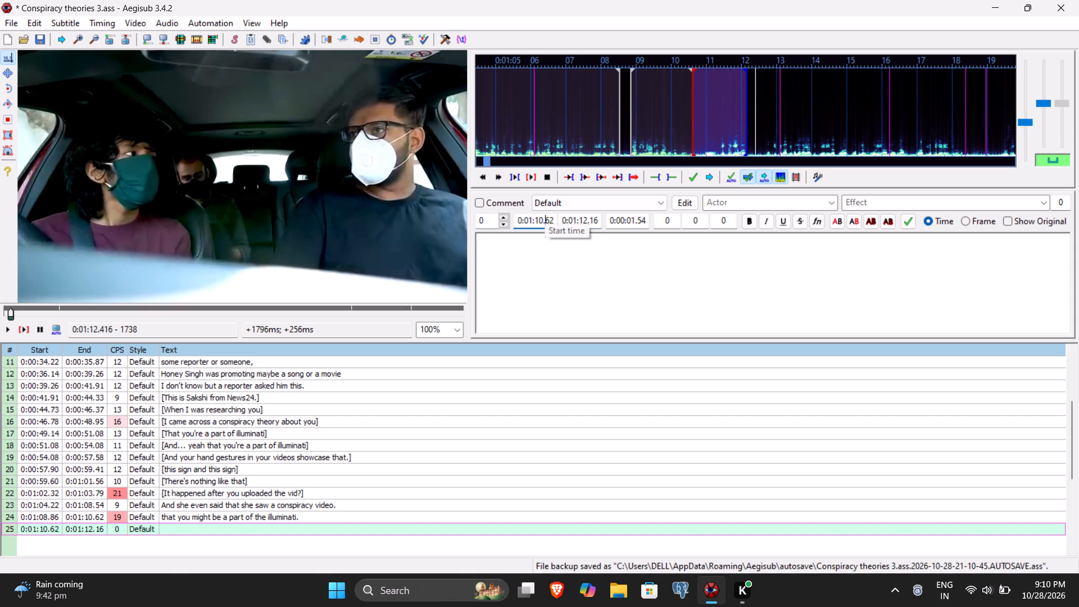
text(94)
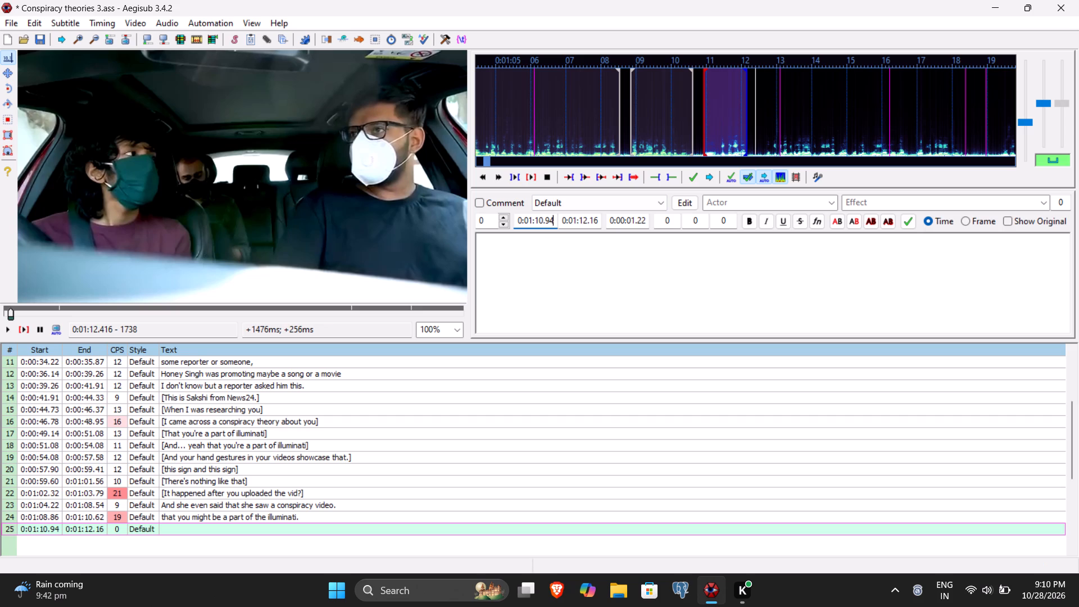
Enter "One thing is this." as the text of line 25, commit it, and save the subtitle file.
click(537, 260)
text(One thing is that)
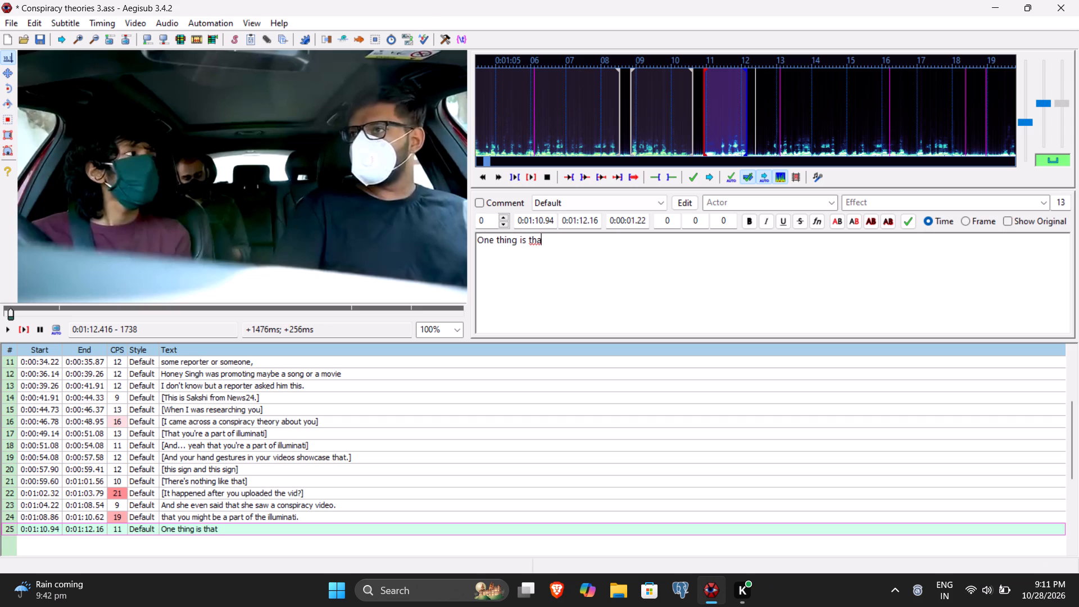
key(BackSpace)
key(BackSpace)
text(is.)
key(Return)
key(ctrl+s)
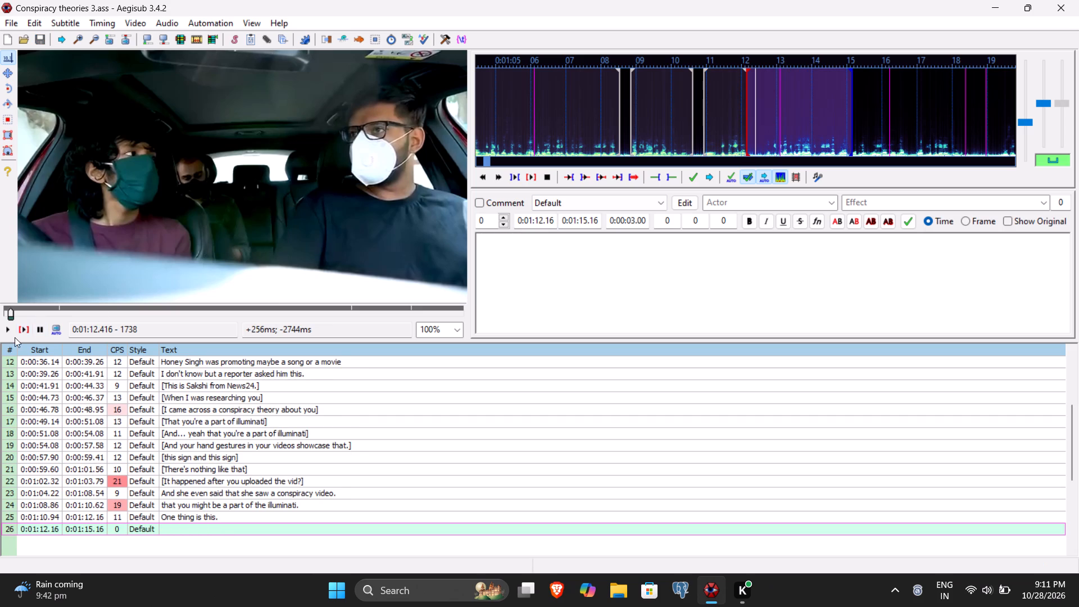
Play the video for line 26 and set its end time to 0:01:14.16 and start time to 0:01:12.66.
click(27, 321)
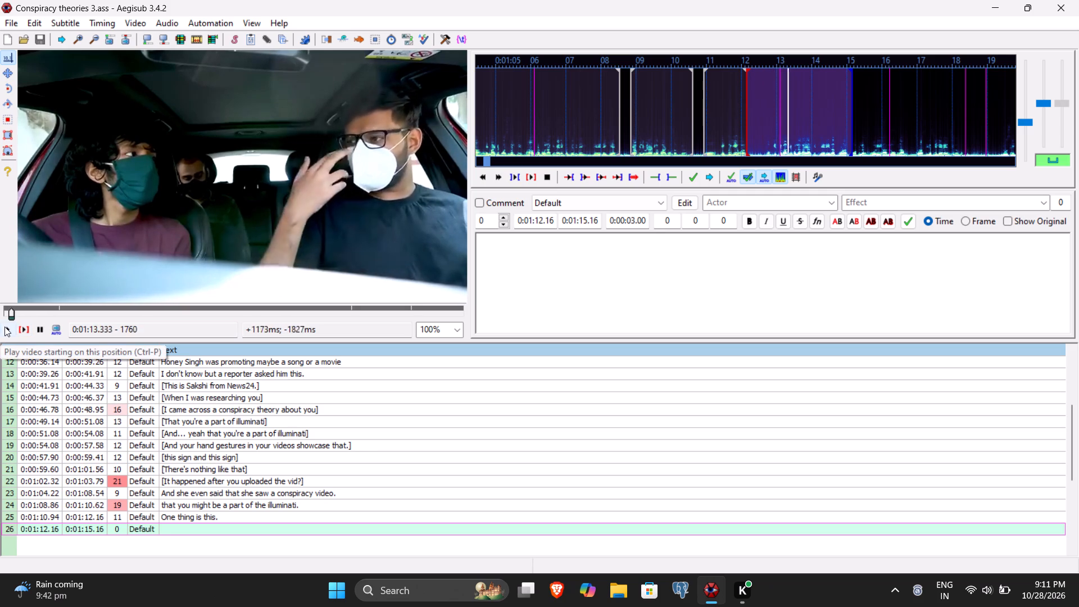
click(4, 327)
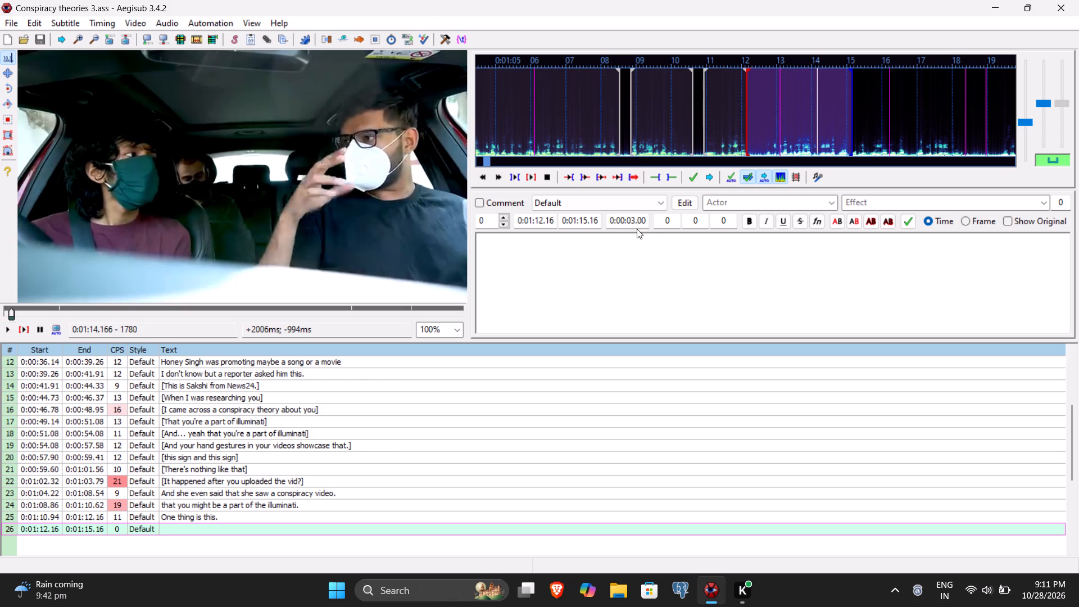
click(585, 220)
key(BackSpace)
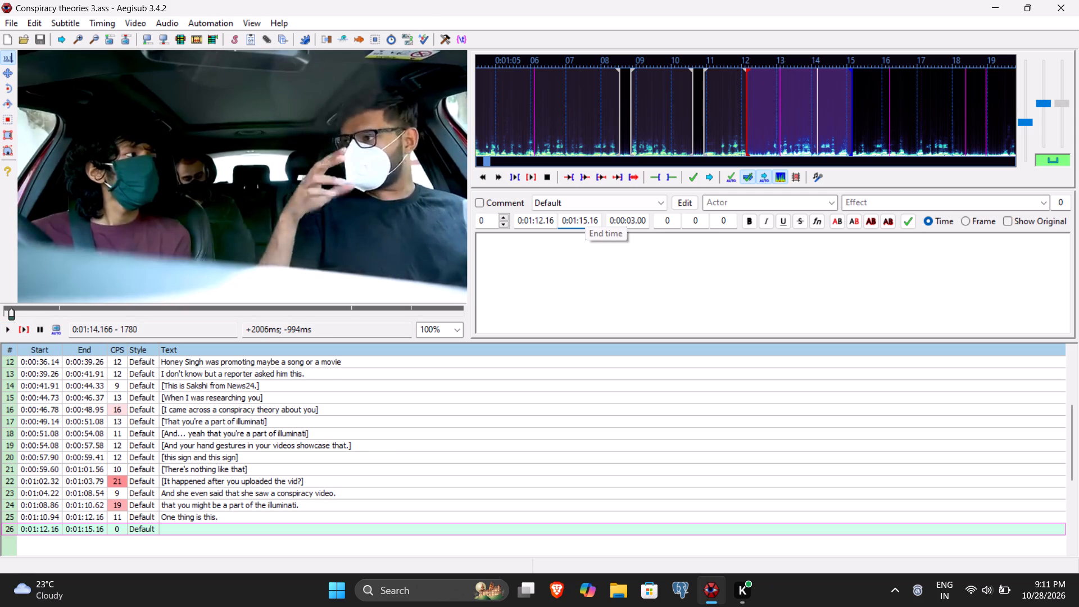
key(4)
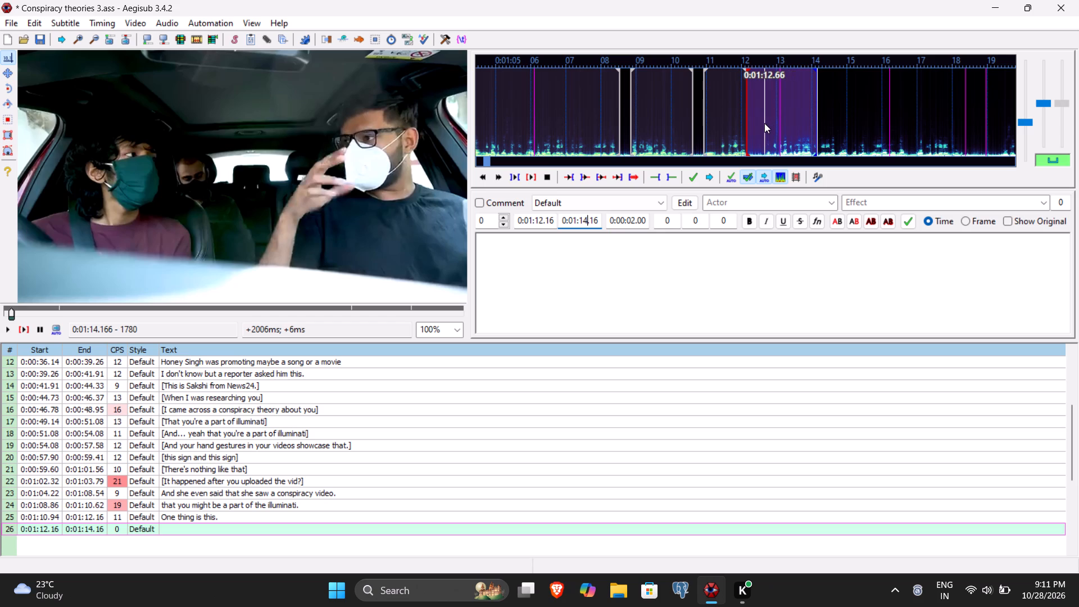
click(546, 223)
key(6)
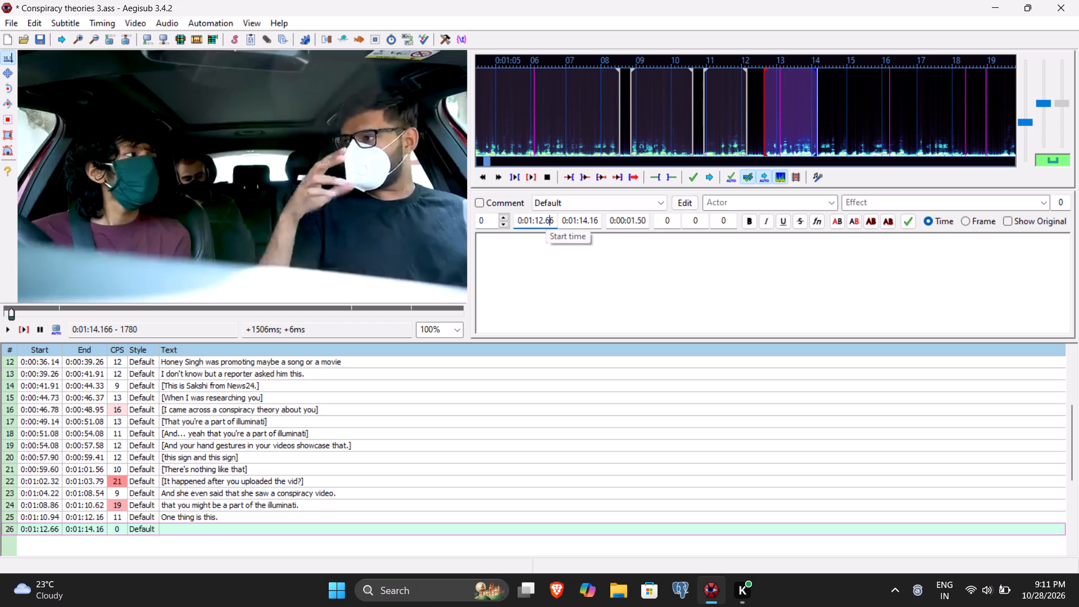
Enter "After this I felt" as the text of line 26 and commit it.
click(537, 283)
text(After this I felt)
key(Return)
Play the video for line 27 and set its end time to 0:01:18.37.
click(20, 329)
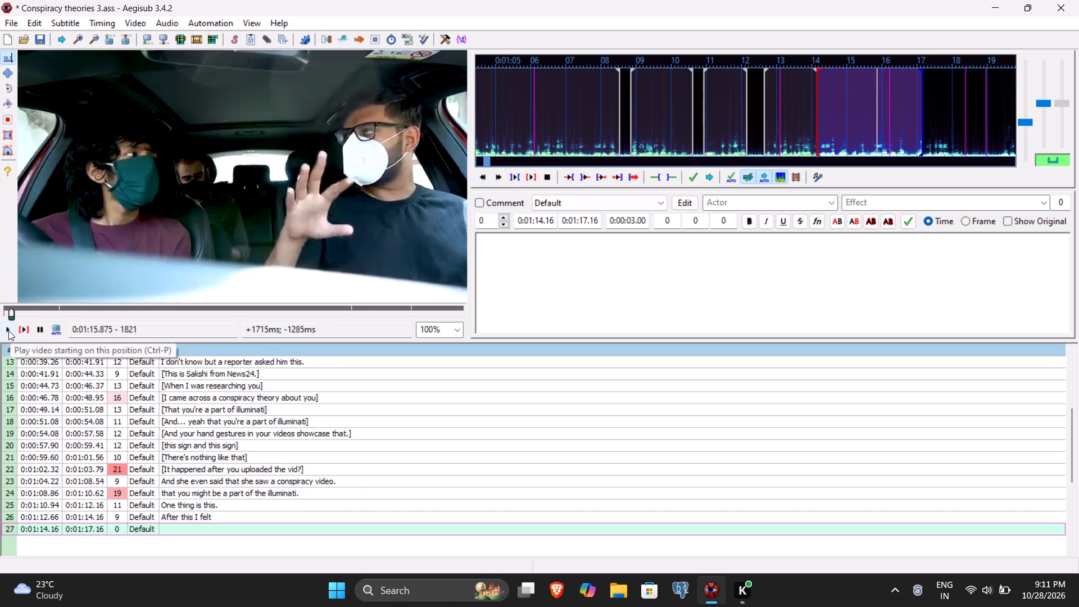
click(8, 330)
click(8, 330)
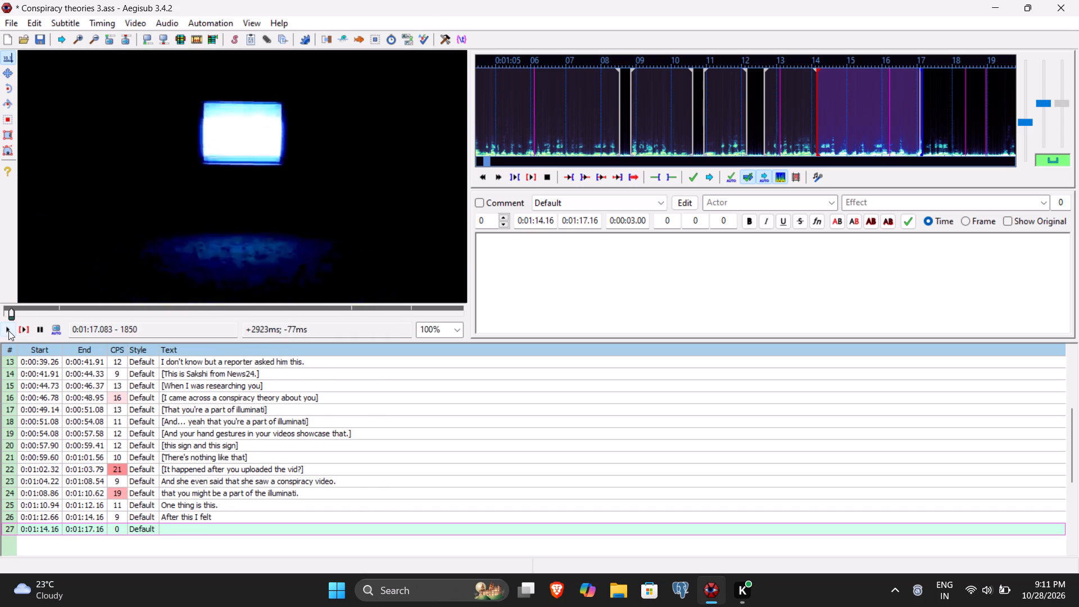
click(8, 330)
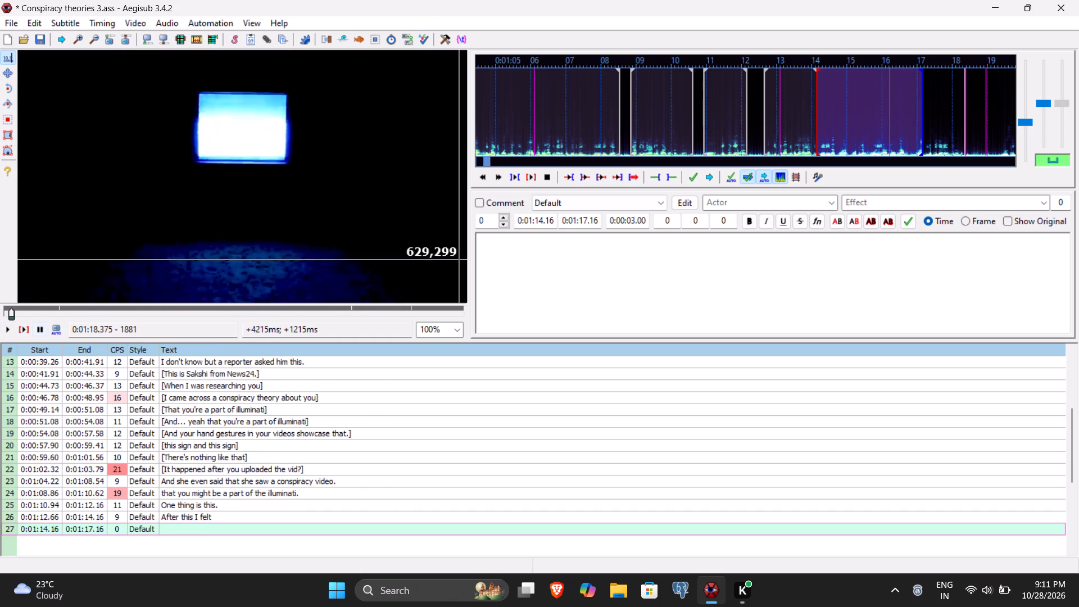
click(587, 221)
key(BackSpace)
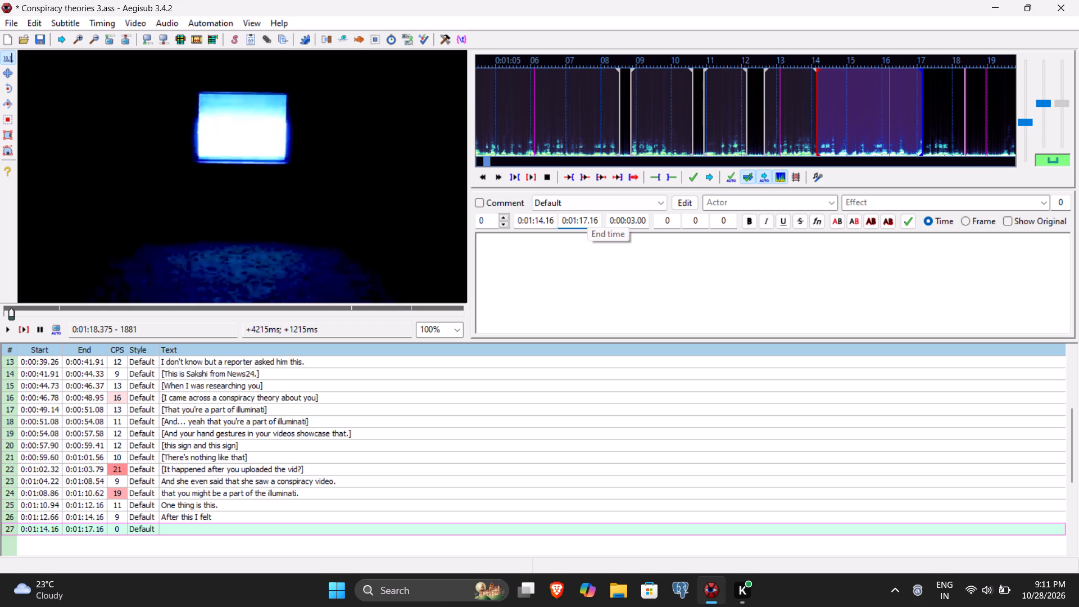
key(8)
text(37)
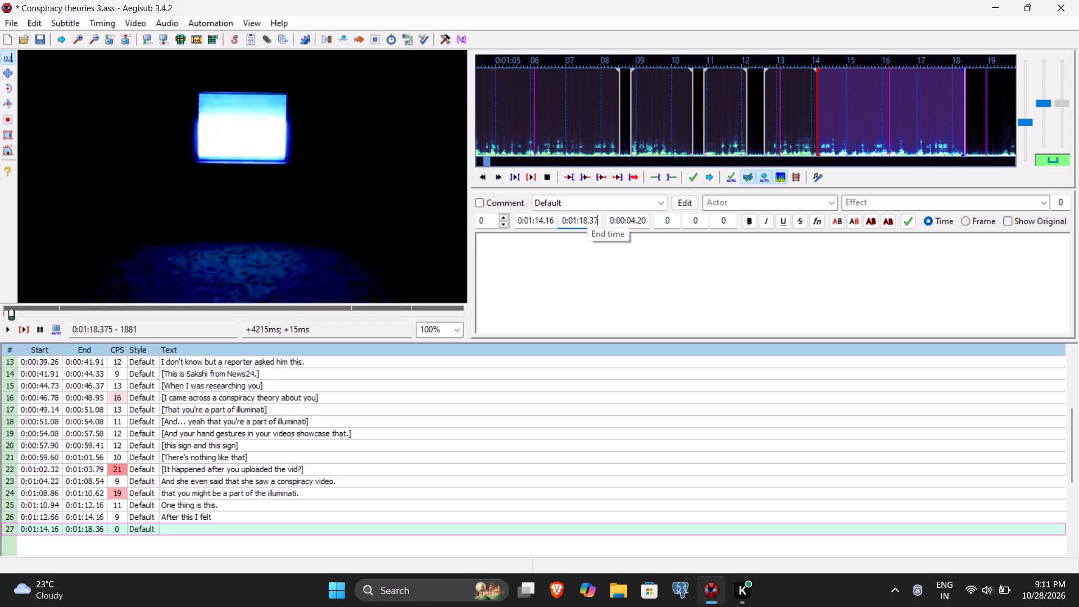
Enter "that the theories are getting popular and people are taking this seriously." as the text of line 27, save the subtitle file, and commit the line.
click(586, 264)
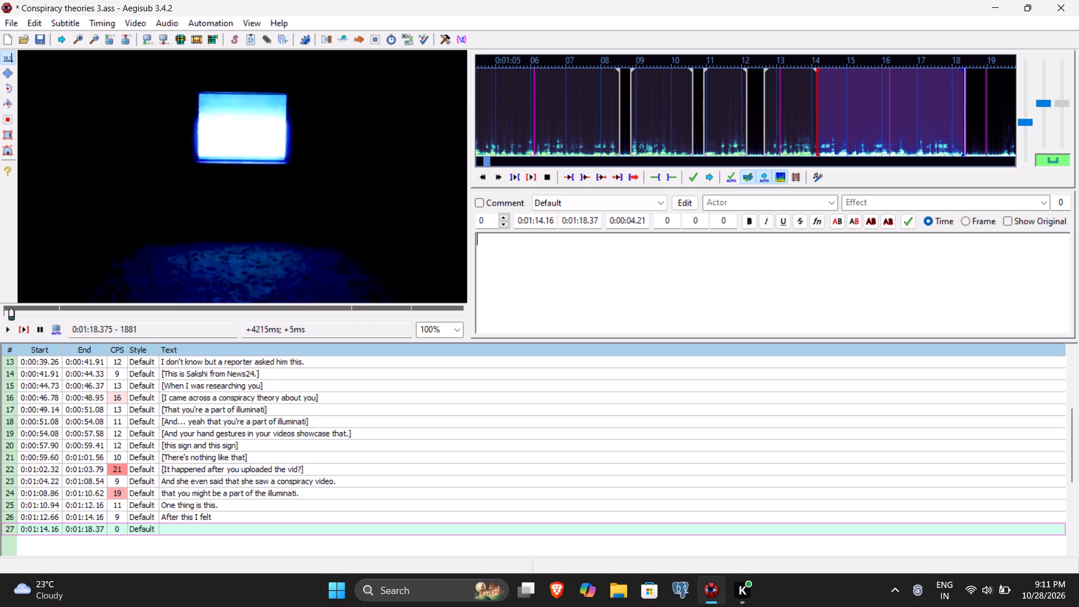
text(that the theoris)
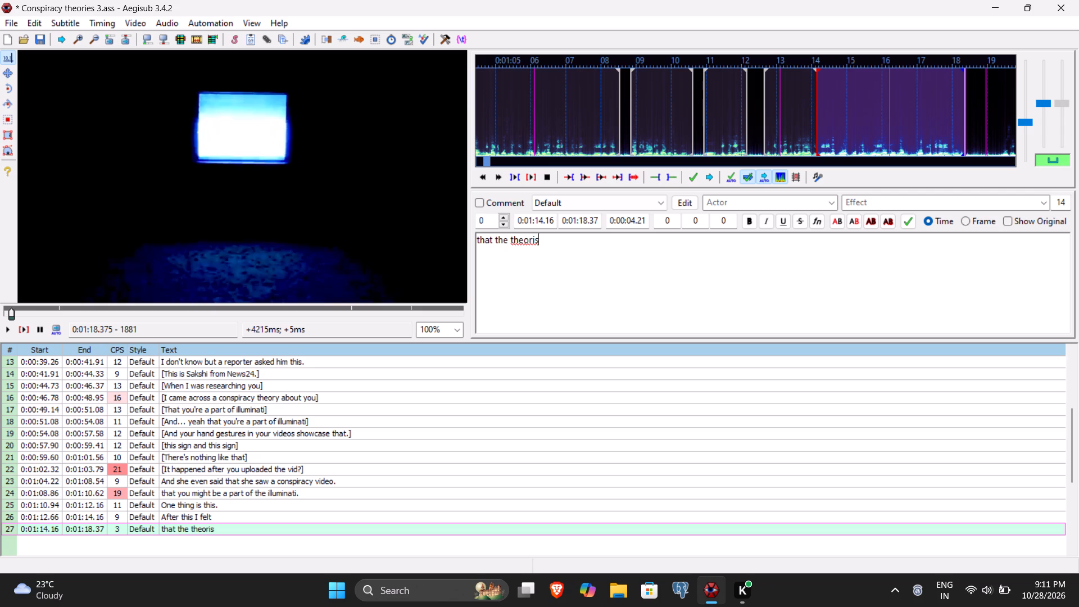
key(e)
key(BackSpace)
key(BackSpace)
text(es are getting pol)
key(BackSpace)
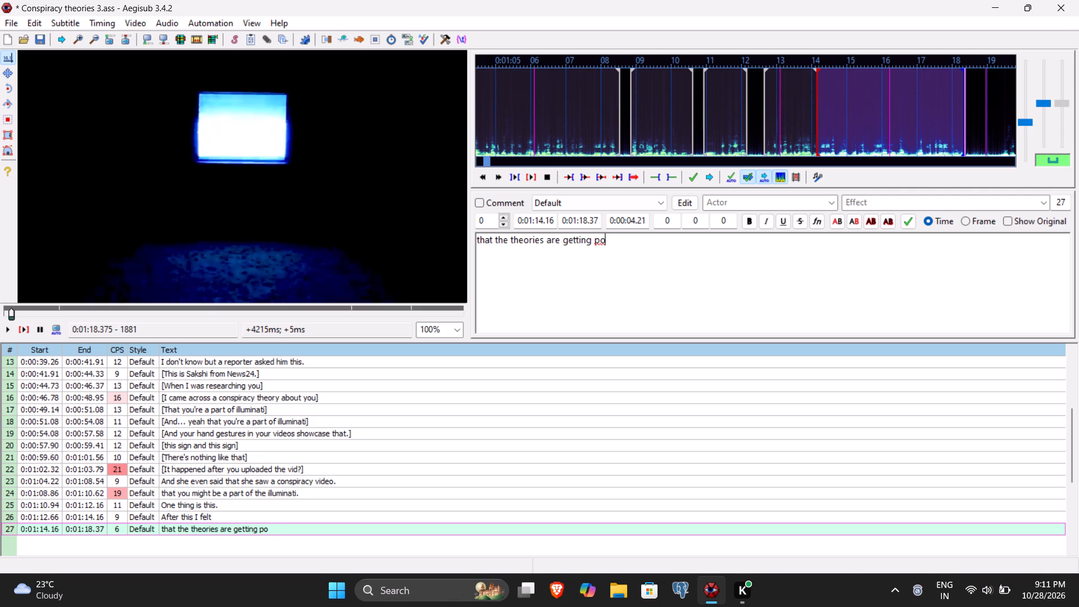
text(pular and people are taking this se)
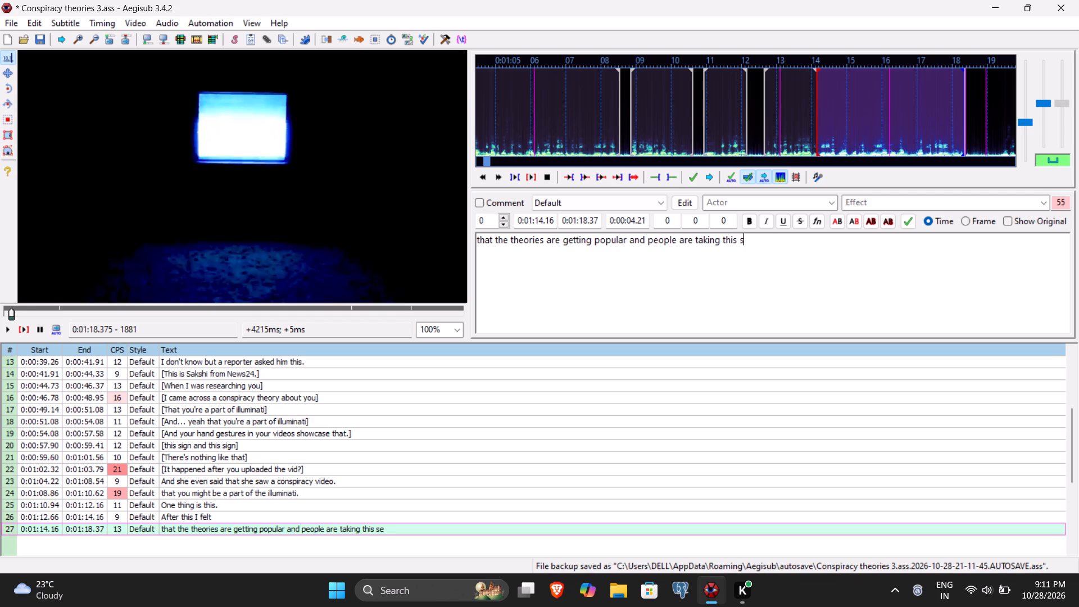
text(rious)
text(ly.)
key(ctrl+s)
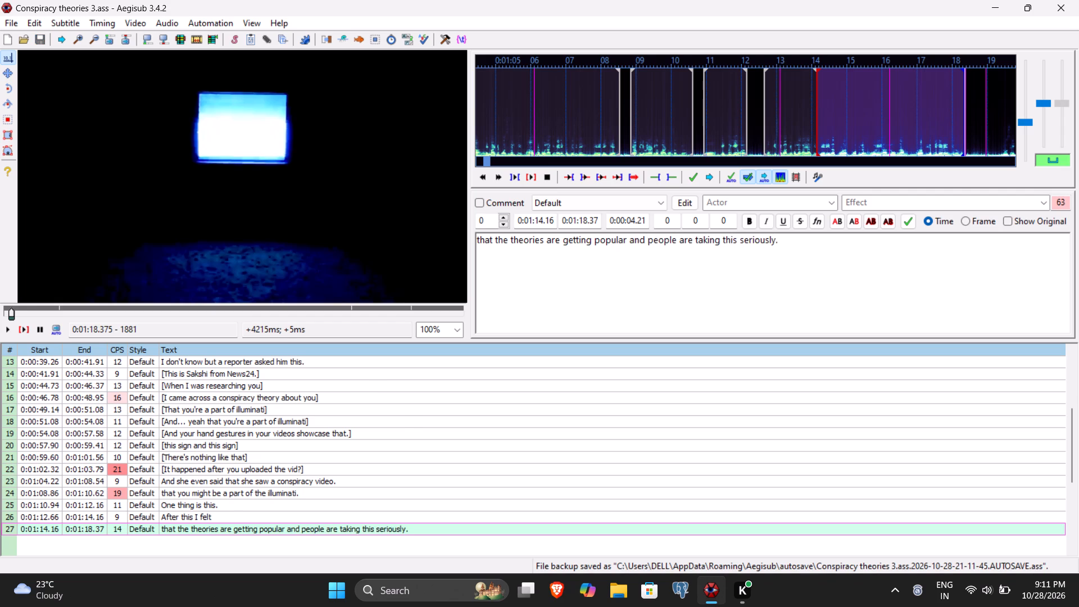
key(Return)
Play the video for line 28 and set its end time to 0:01:21.56 and start time to 0:01:19.40.
click(25, 330)
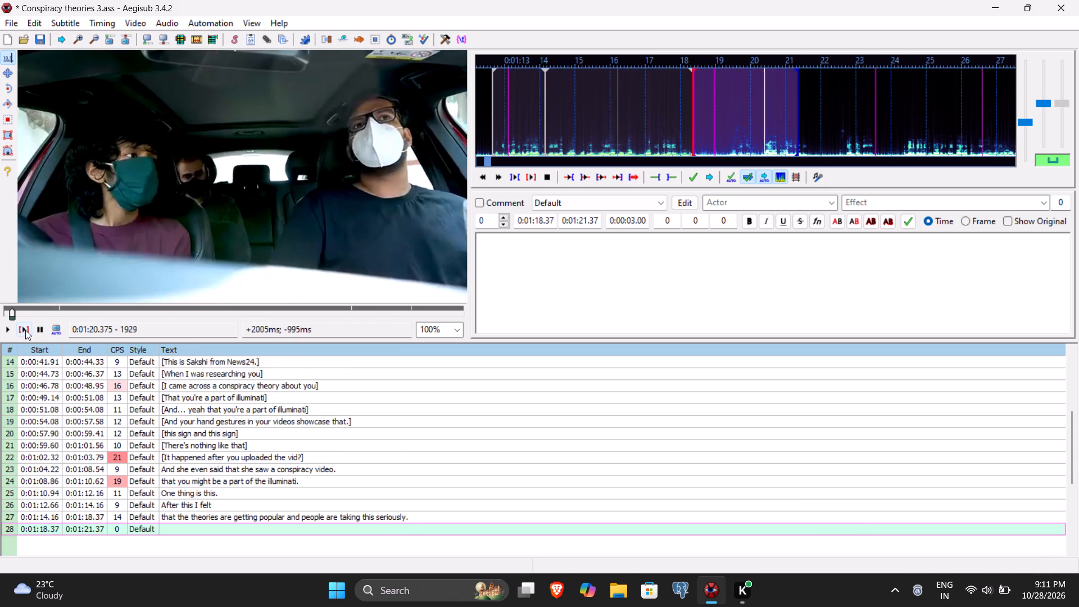
click(10, 330)
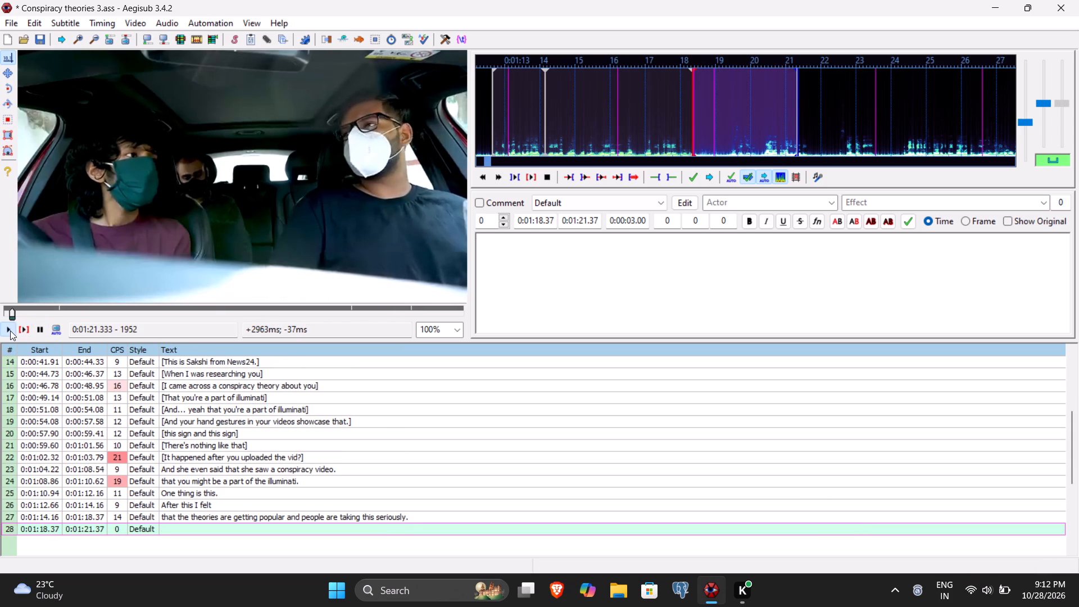
click(10, 330)
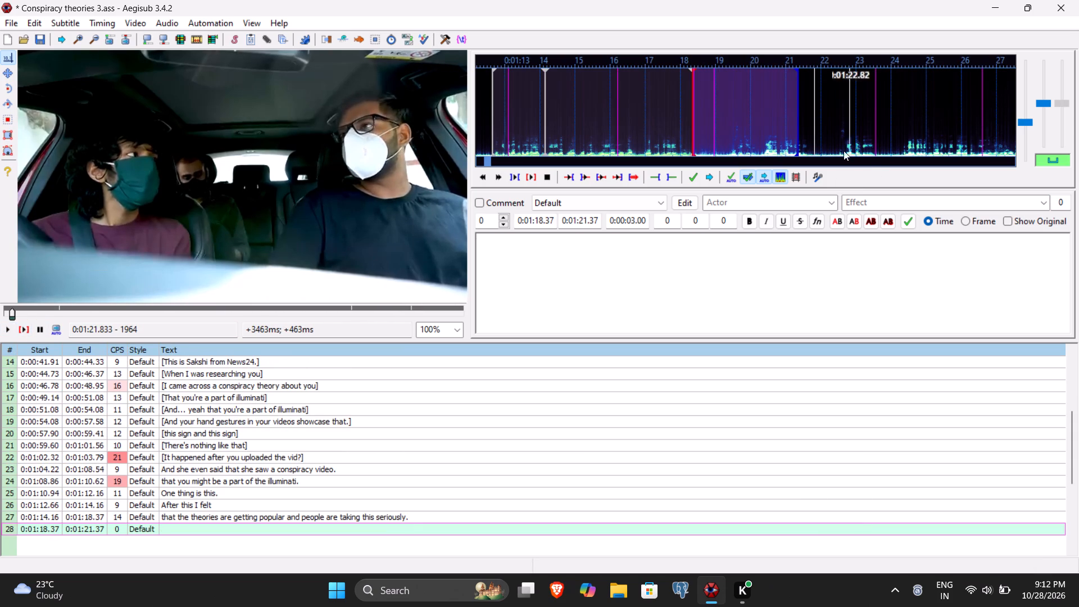
click(590, 220)
text(56)
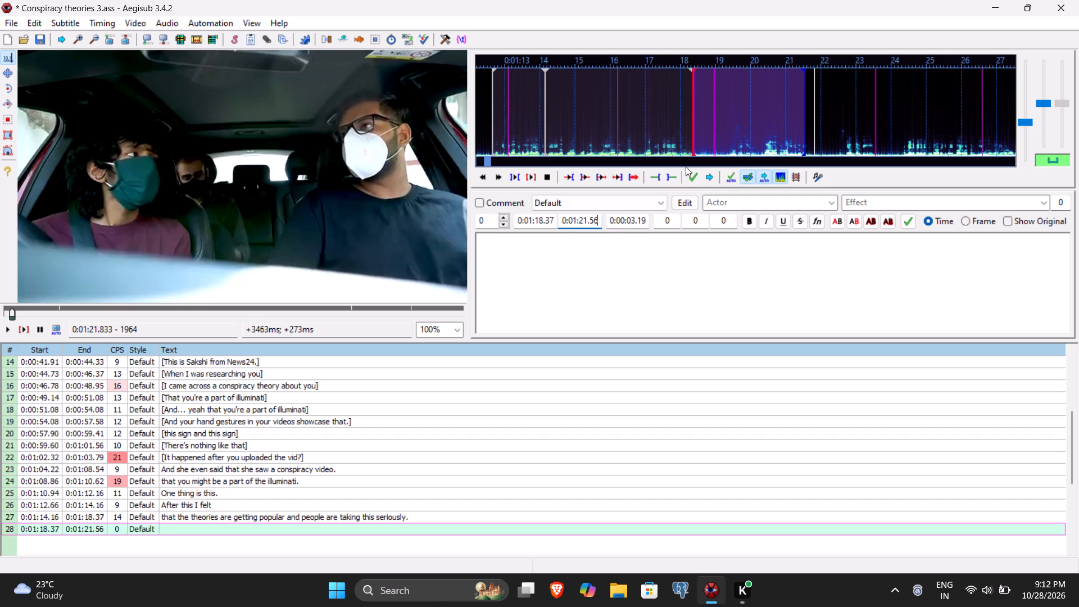
click(539, 220)
text(940)
Enter "Second thing, the video about bio-weapon," as the text of line 28 and commit it.
click(528, 277)
text(Second thing)
text(, ht)
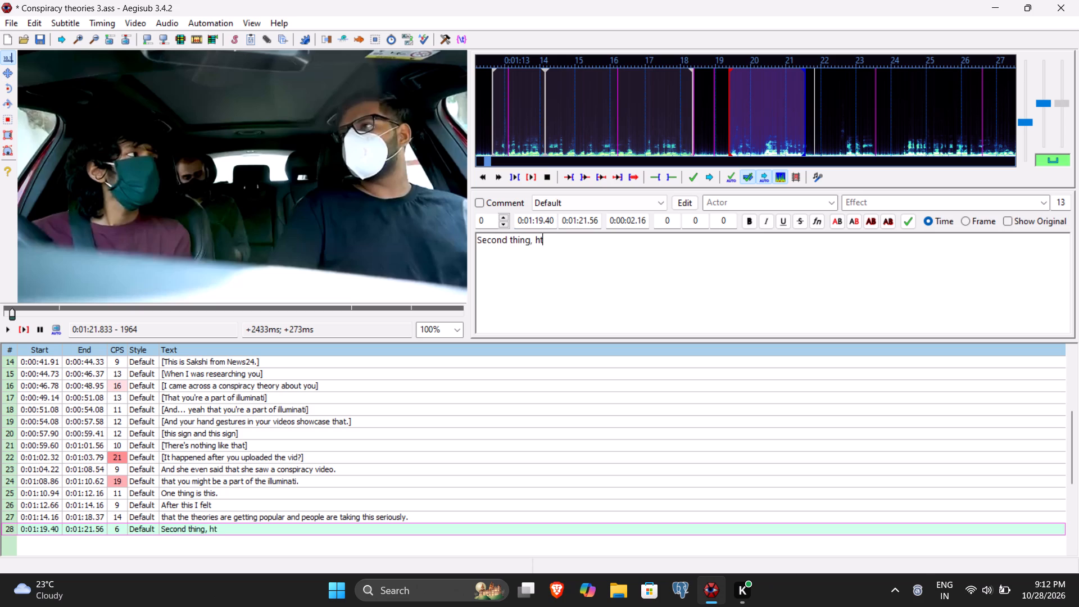
key(BackSpace)
key(BackSpace)
text(the vido)
key(BackSpace)
text(eo about bioweapon)
key(comma)
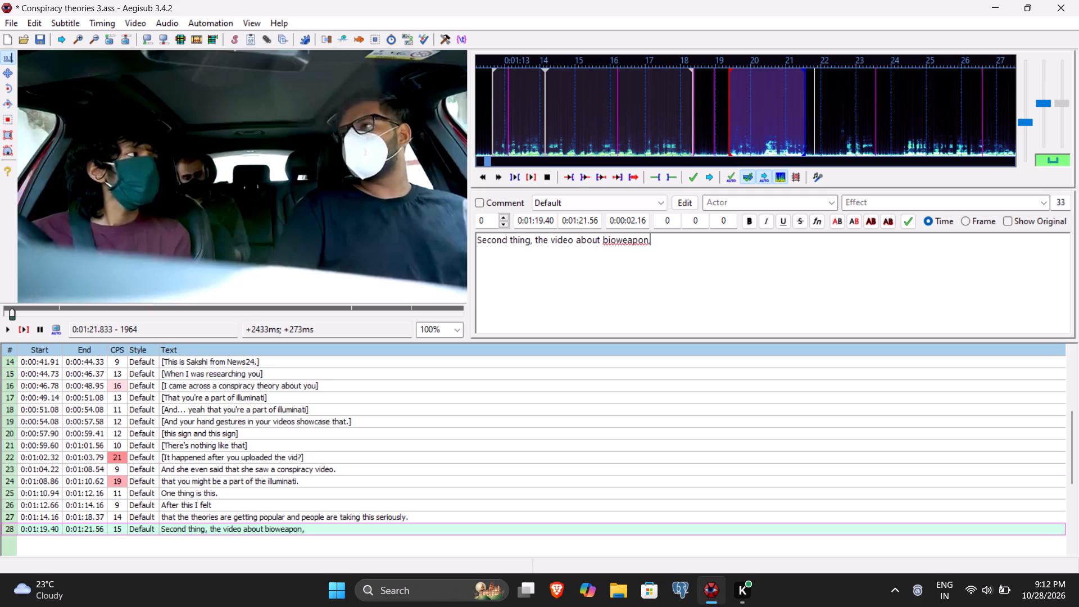
click(615, 244)
key(0)
key(BackSpace)
key(minus)
key(Return)
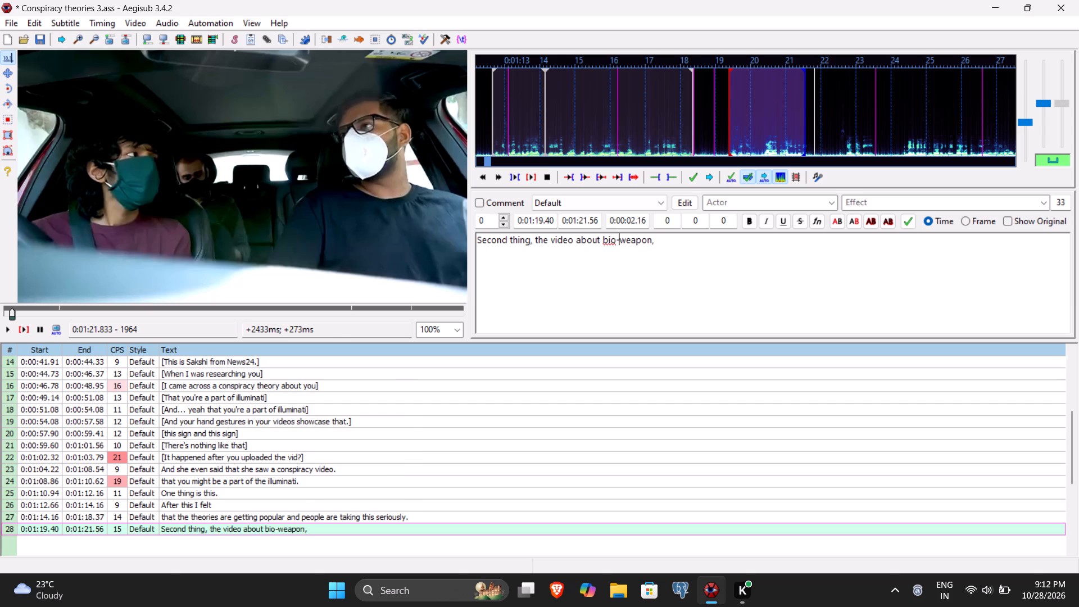
Play the video for line 29 and set its end time to 0:01:23.66 and start time to 0:01:22.66.
click(25, 325)
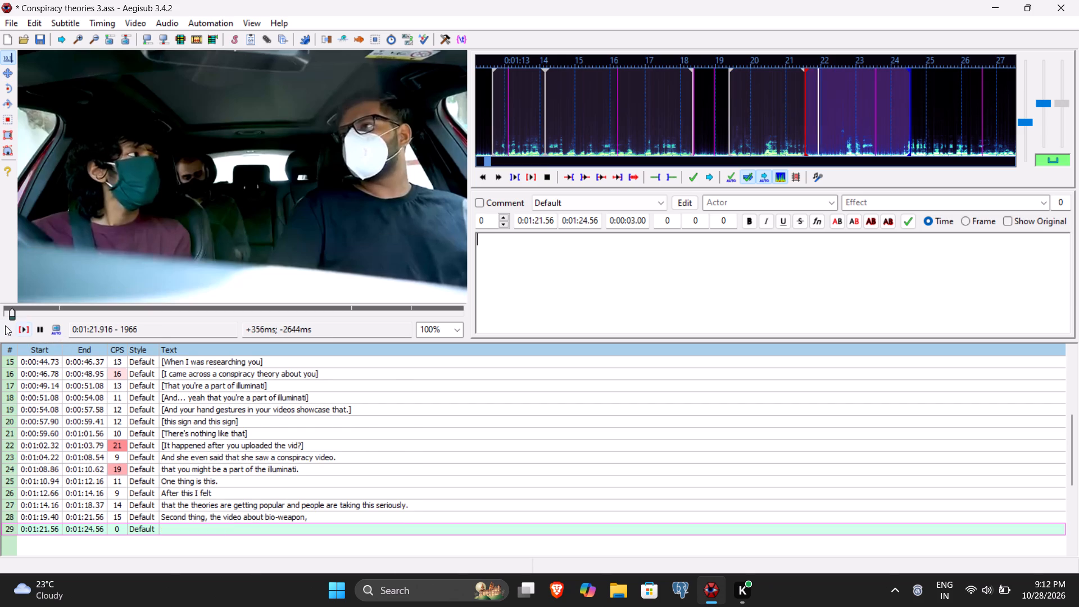
click(5, 325)
double_click(5, 325)
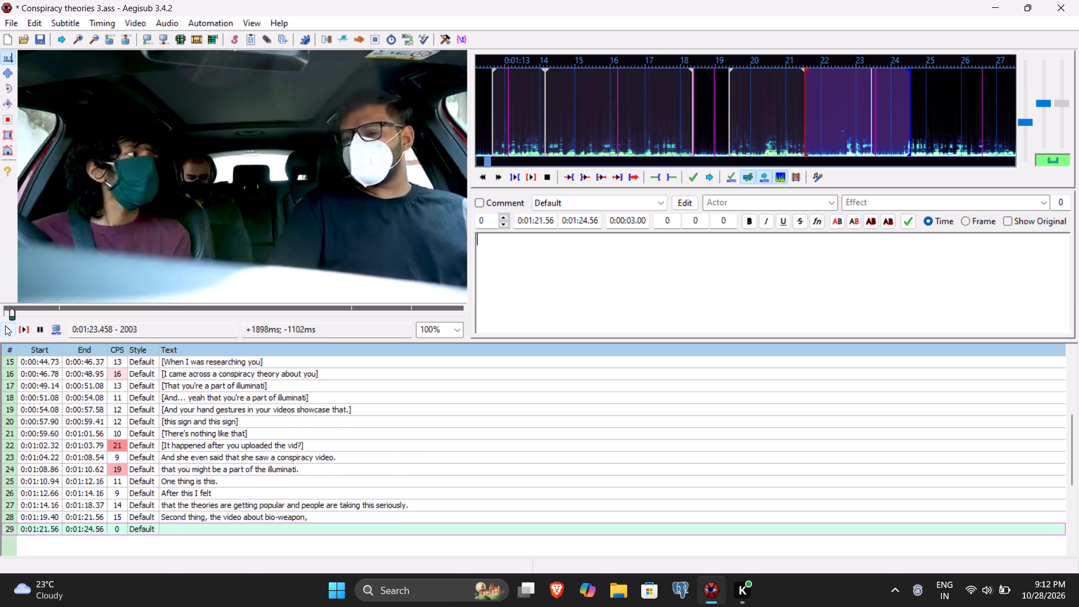
click(581, 221)
text(23)
text(66)
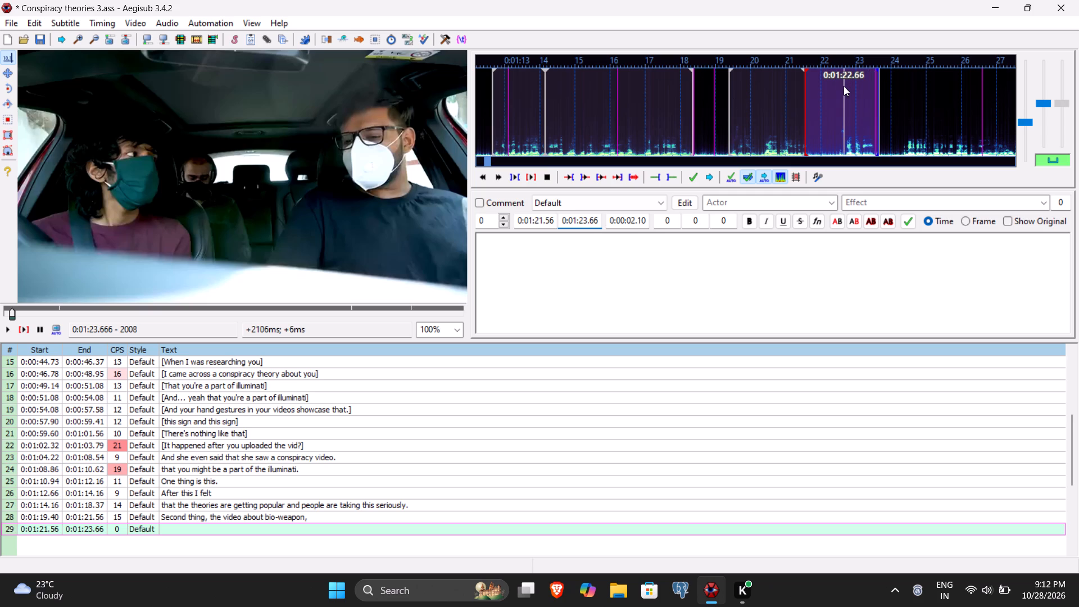
click(544, 219)
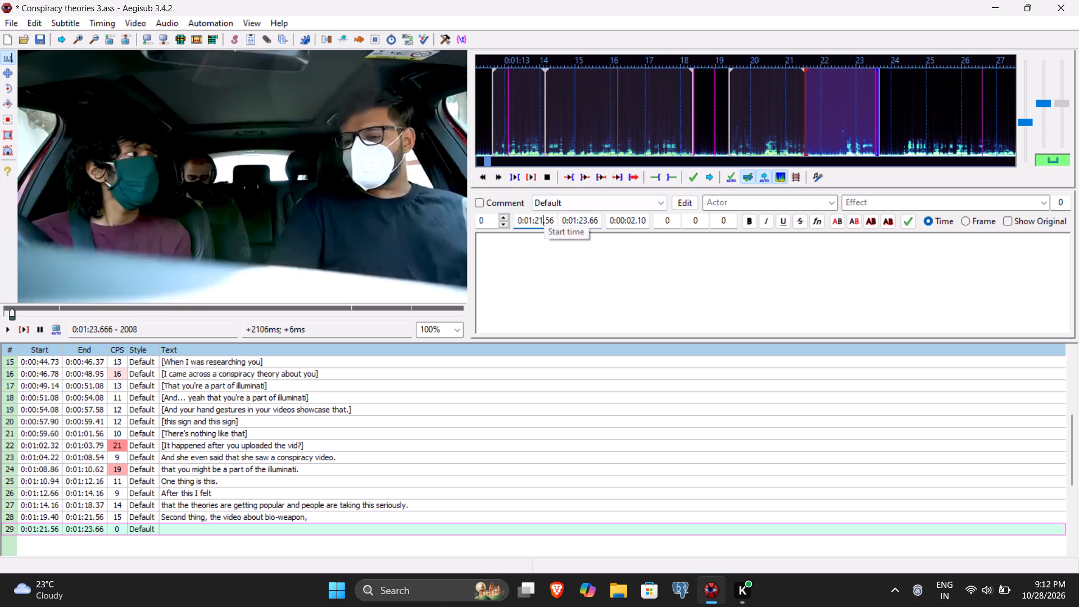
key(BackSpace)
key(3)
key(BackSpace)
key(2)
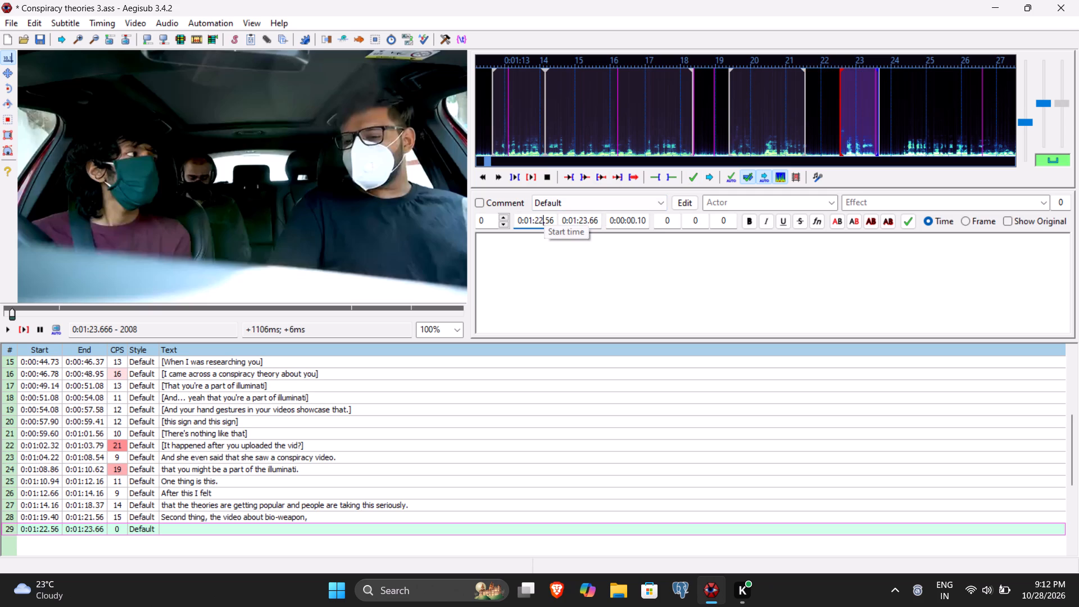
text(66)
Enter "in that video" as the text of line 29 and commit it.
click(544, 270)
text(eve)
key(space)
key(BackSpace)
key(BackSpace)
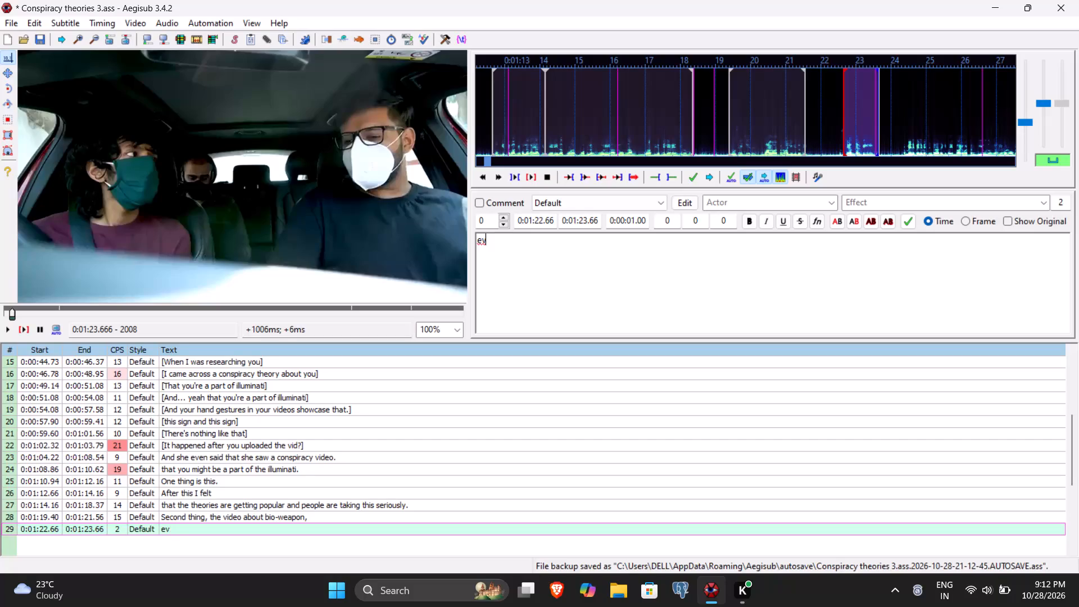
key(BackSpace)
key(BackSpace)
text(in that video)
key(Return)
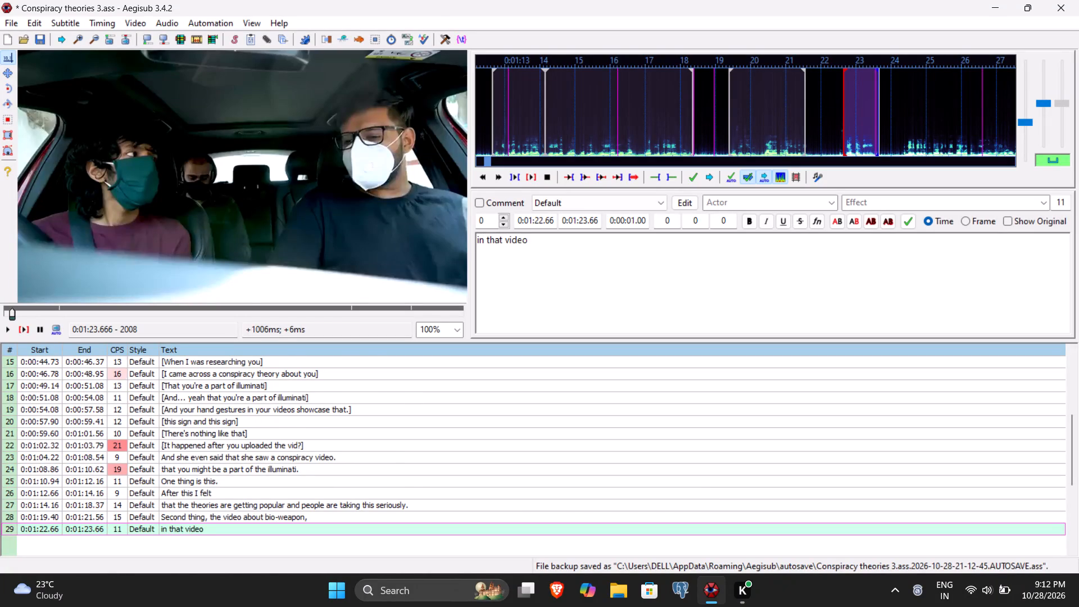
Play the video for line 30 and set its end time to 0:01:29.91 and start time to 0:01:24.40.
click(21, 328)
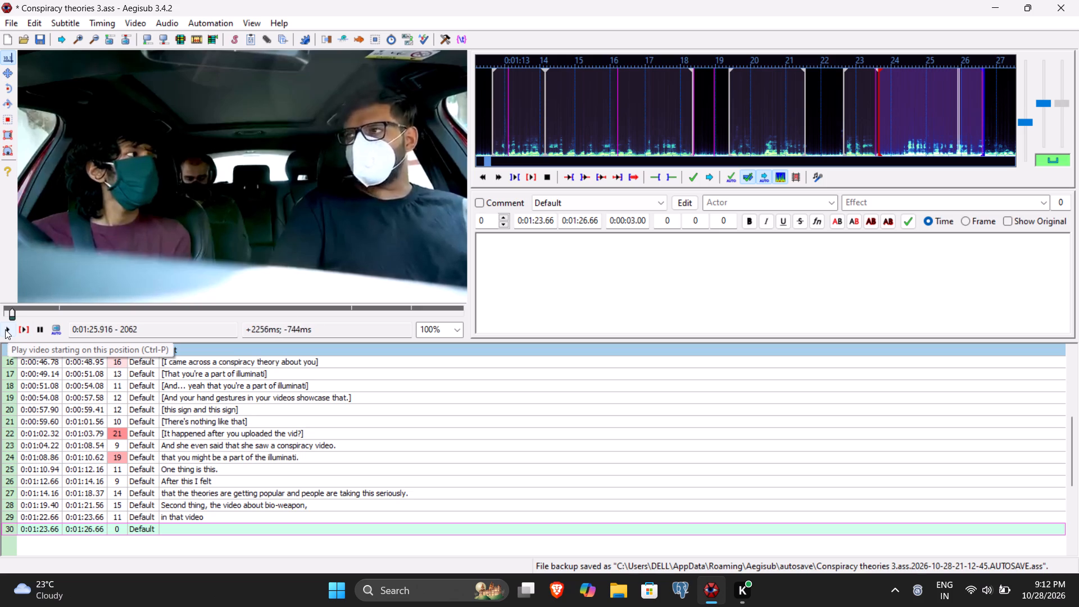
click(5, 329)
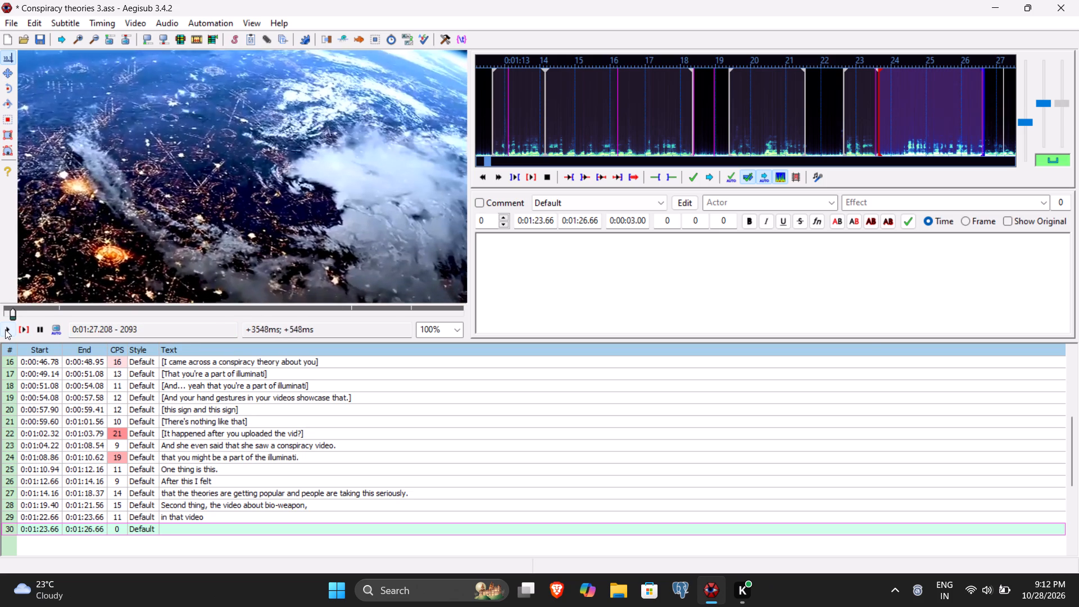
click(5, 329)
double_click(5, 329)
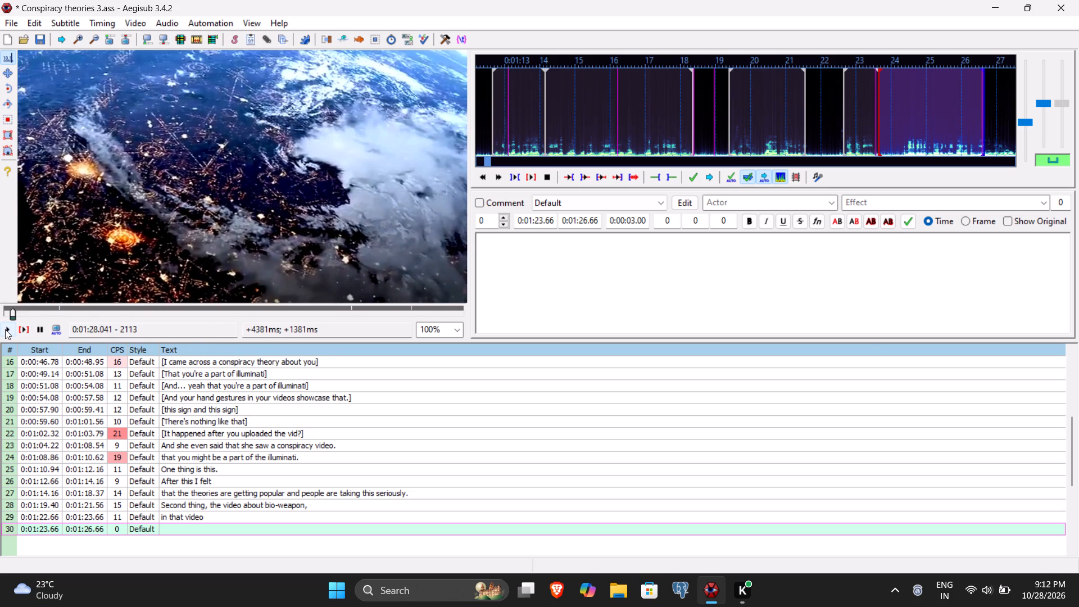
click(5, 329)
click(5, 329)
click(19, 330)
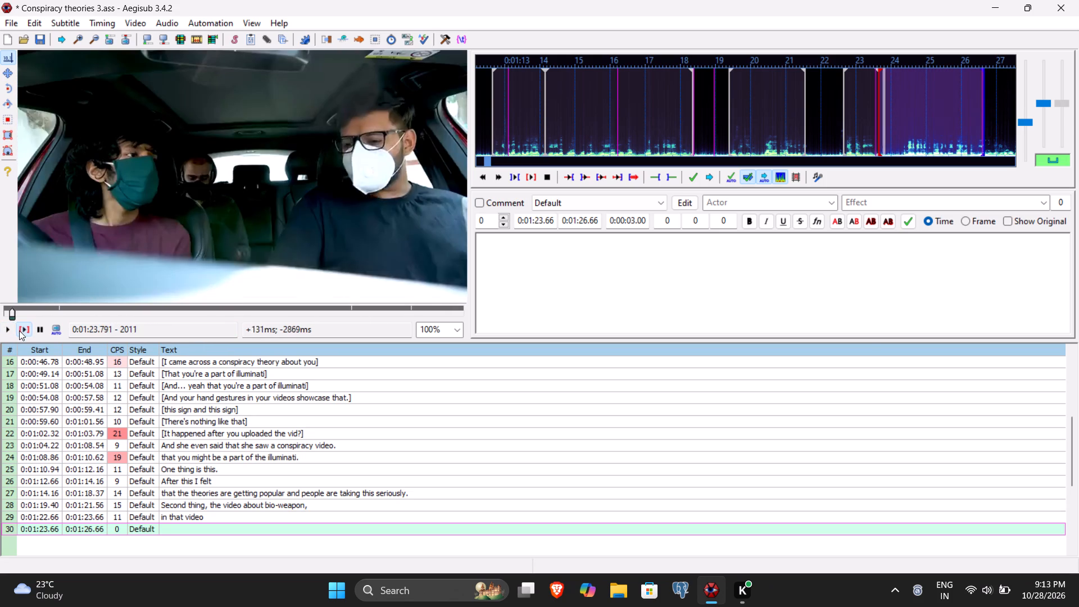
double_click(5, 330)
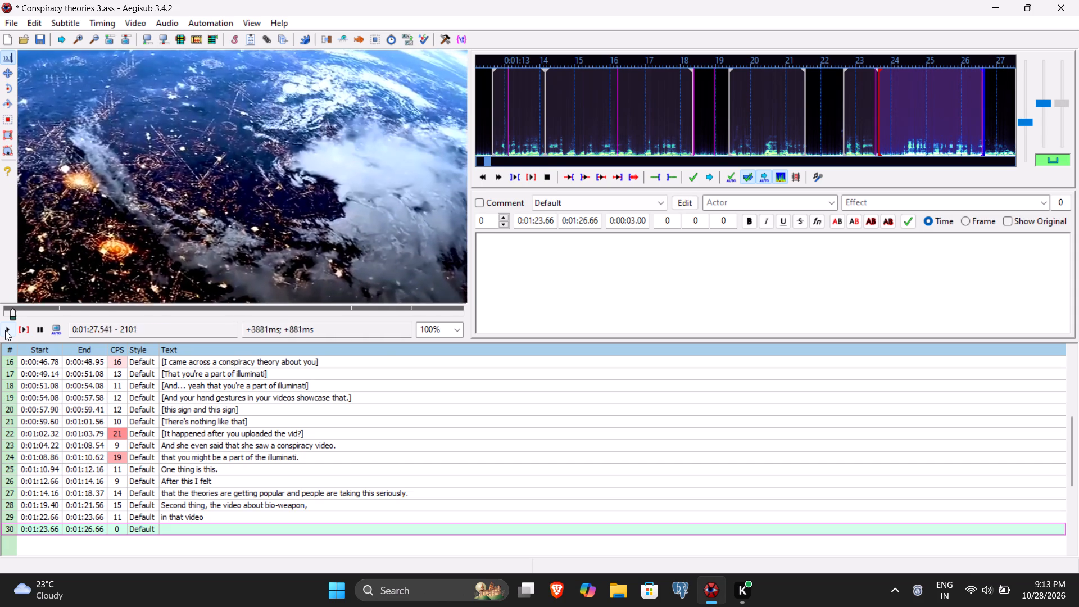
click(5, 330)
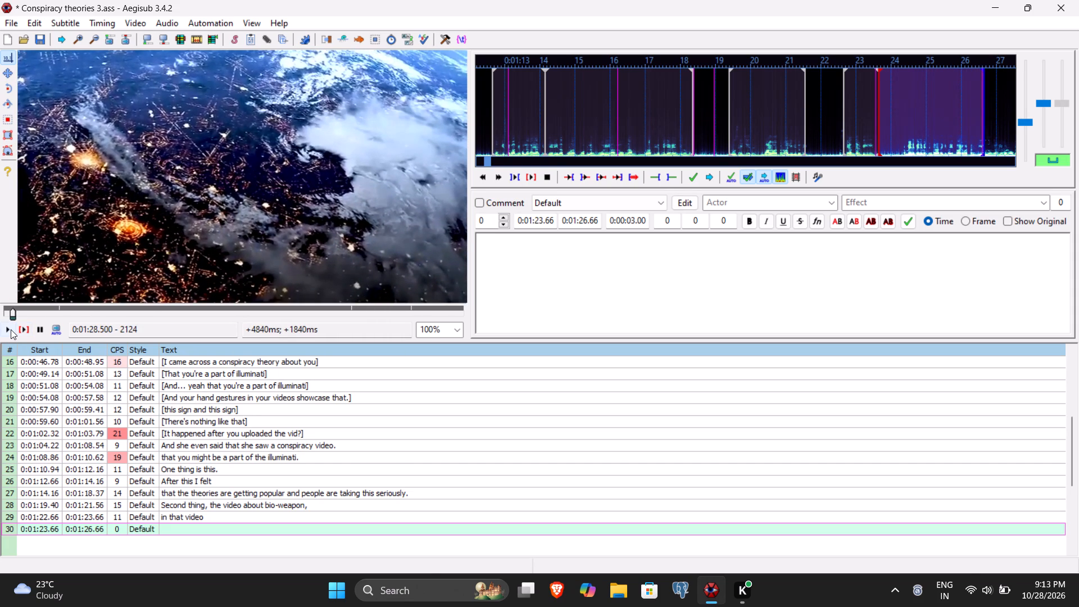
double_click(11, 329)
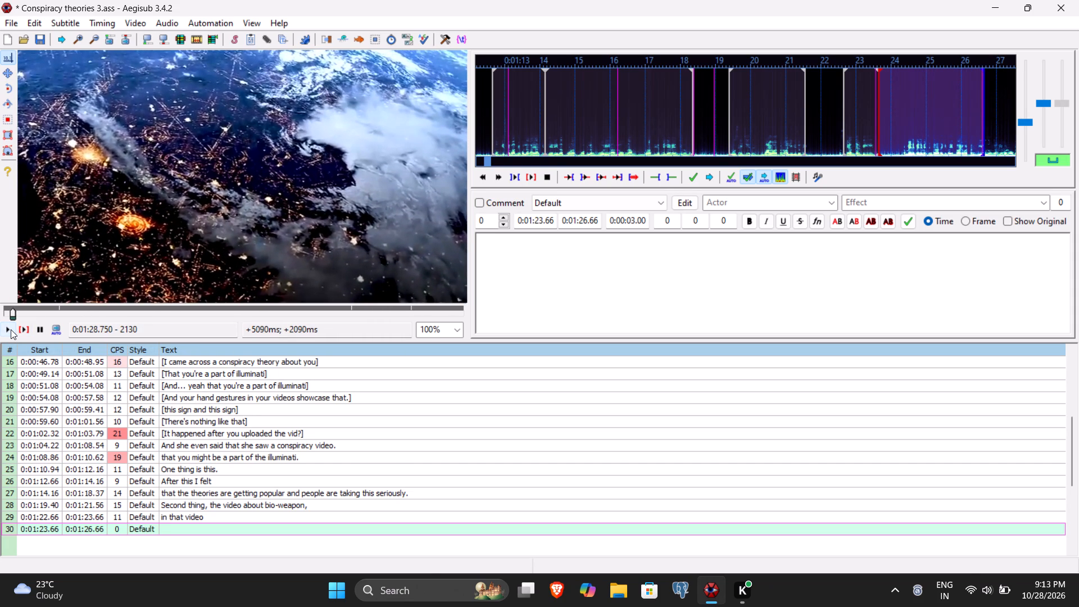
click(11, 329)
click(11, 329)
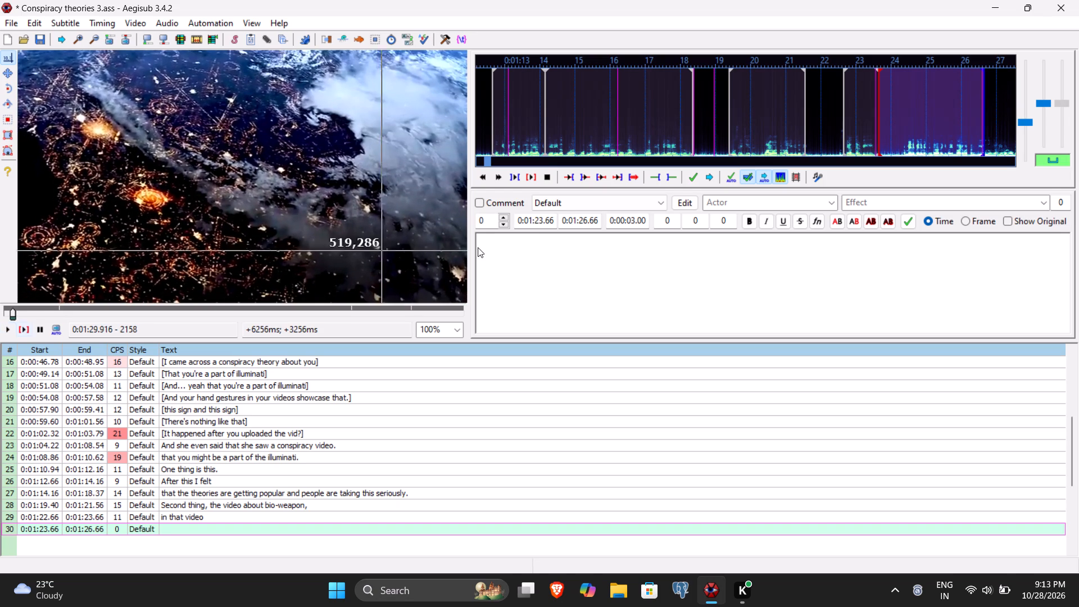
click(583, 224)
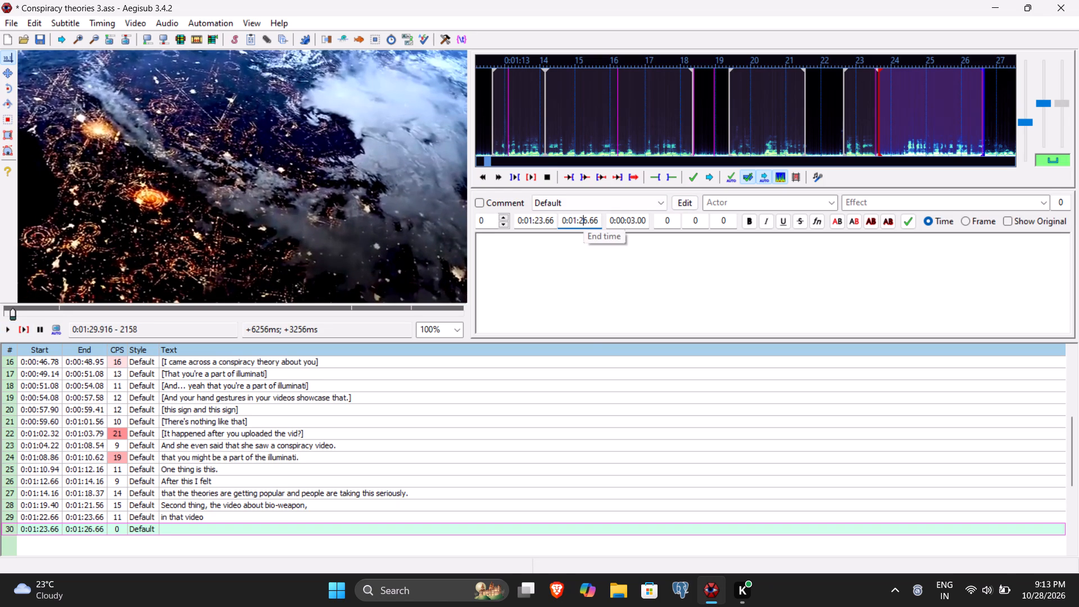
text(991)
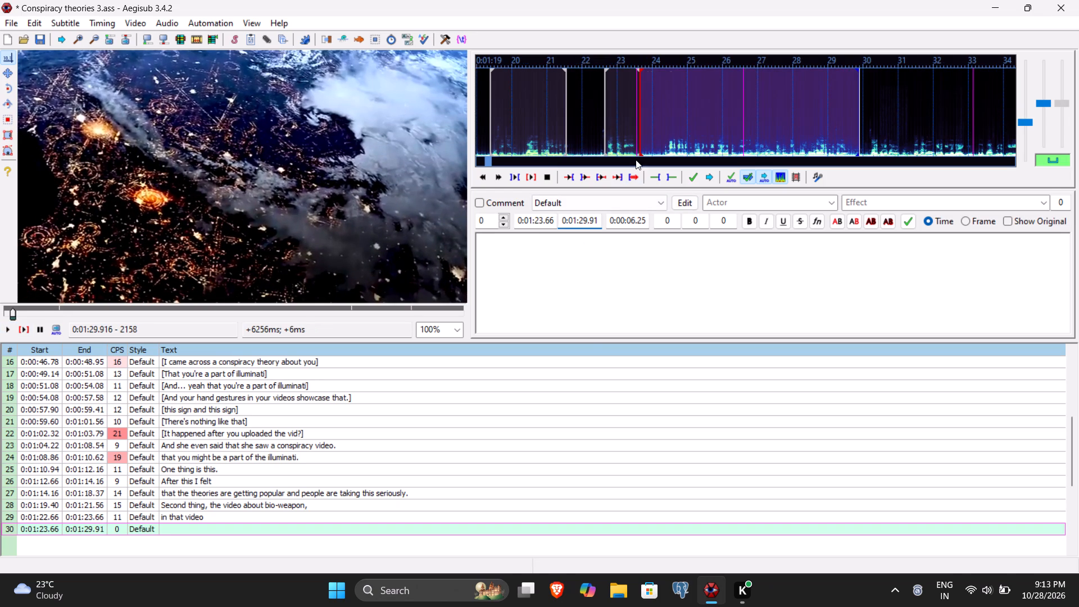
click(538, 223)
text(440)
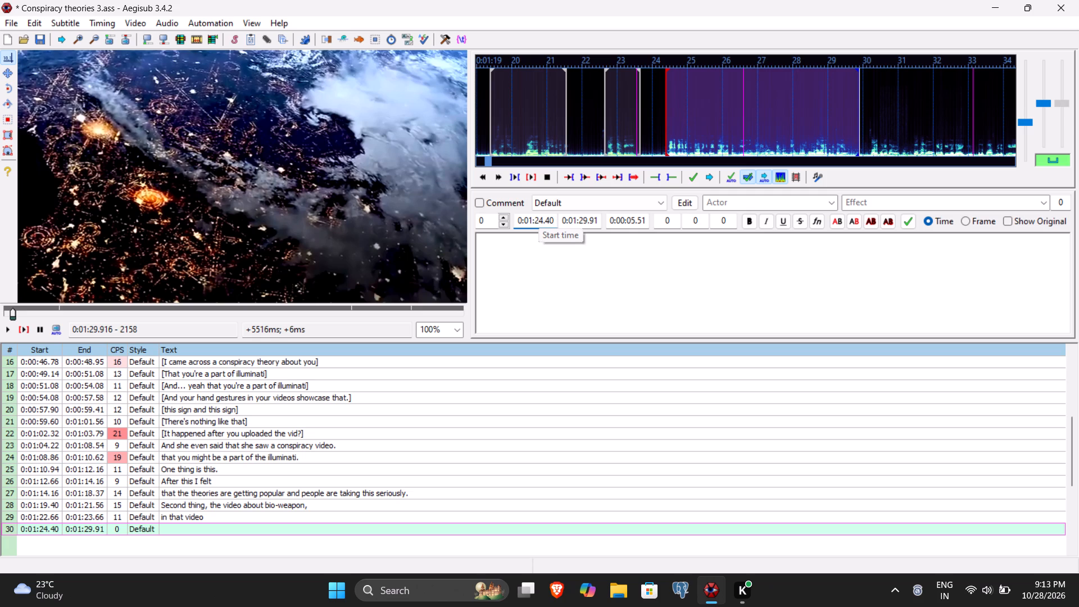
Enter "there will be bio-weapons in the next world war and not traditional weapons and Corona virus is spreading." as line 30's text, save, and commit.
click(537, 247)
text(the)
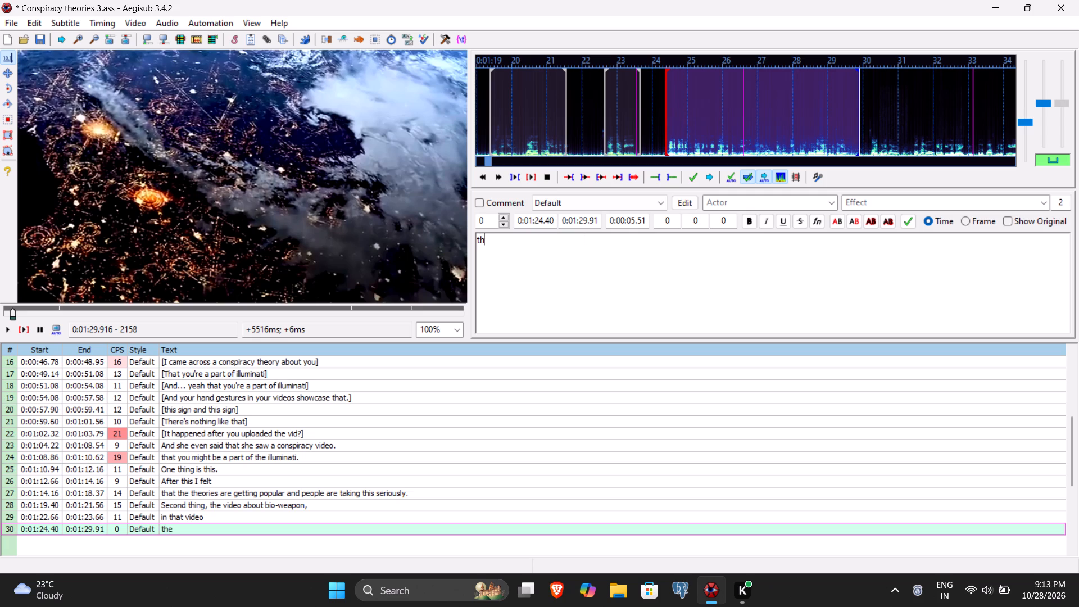
text(re will be bio-)
text(weapon)
key(space)
key(BackSpace)
text(s in the next world war and)
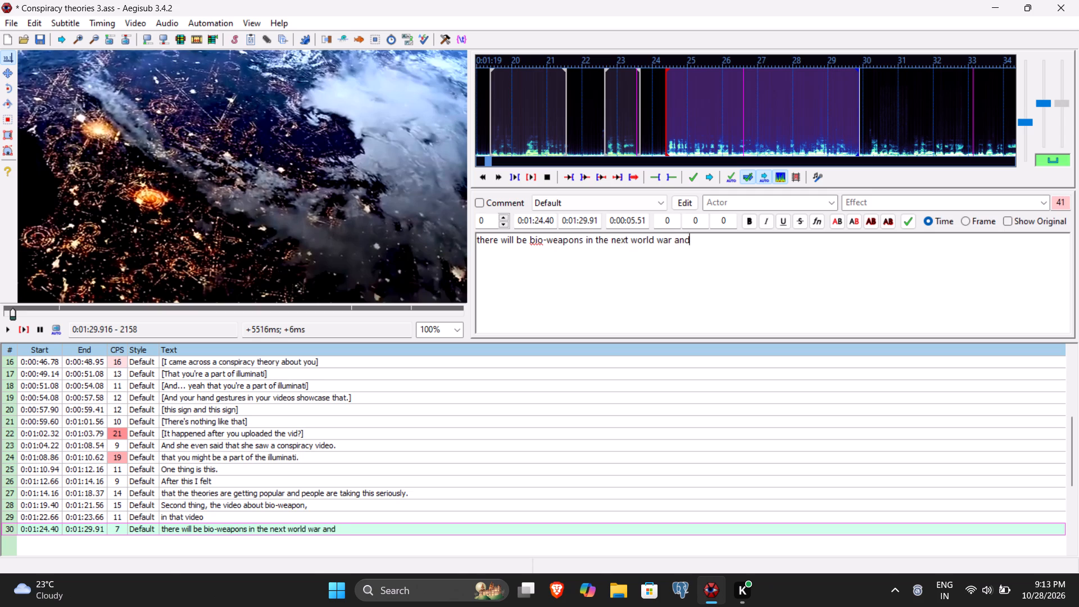
key(space)
text(not)
key(space)
text(othre)
key(BackSpace)
key(BackSpace)
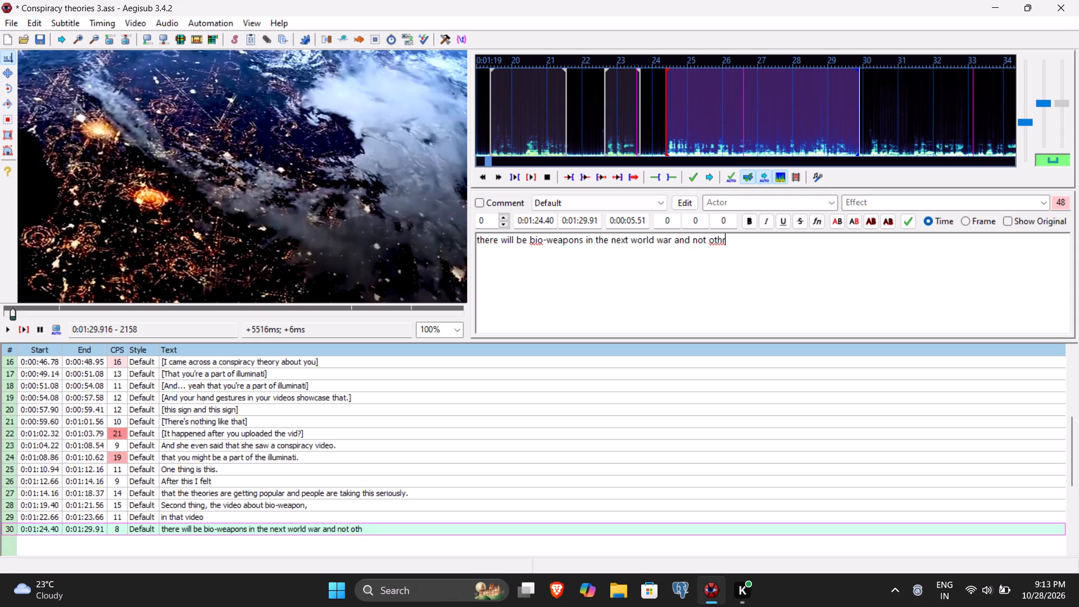
key(BackSpace)
key(BackSpace)
key(BackSpace)
text(traditioanl)
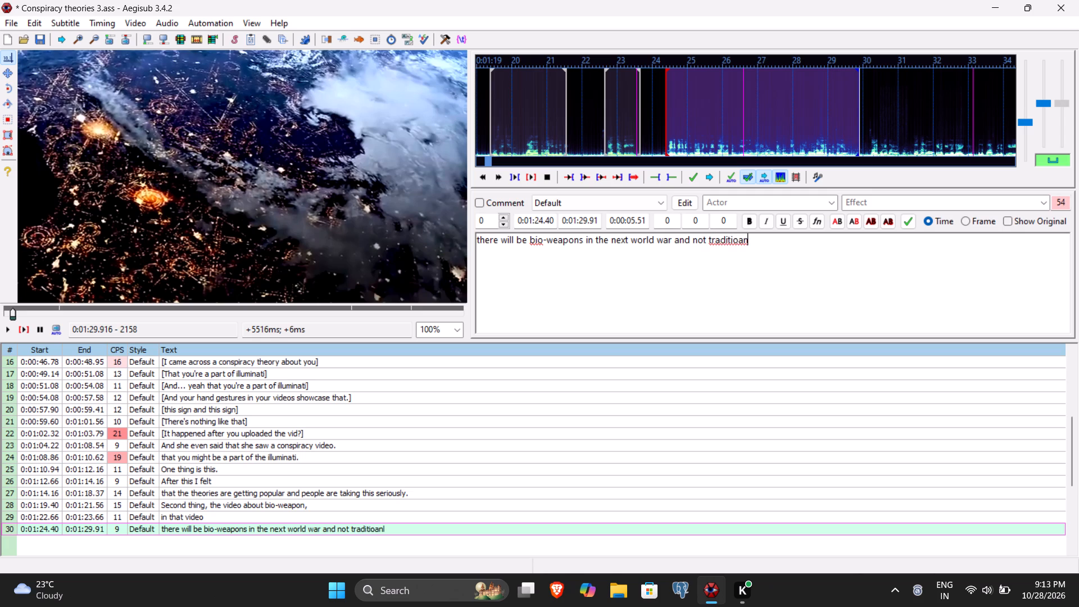
key(BackSpace)
key(BackSpace)
key(BackSpace)
key(BackSpace)
key(n)
key(BackSpace)
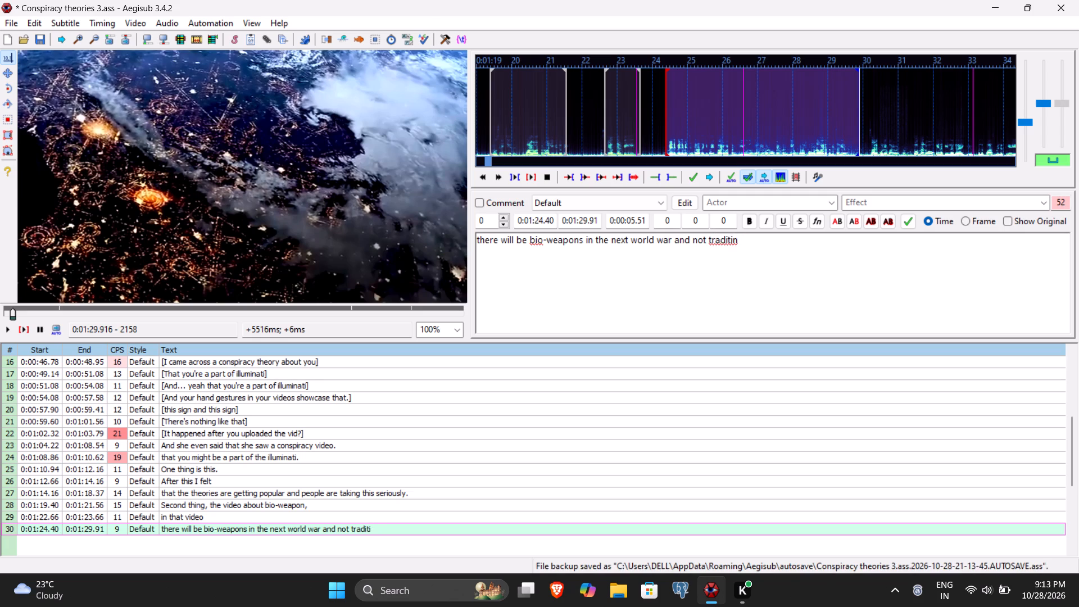
text(onal weapons and co)
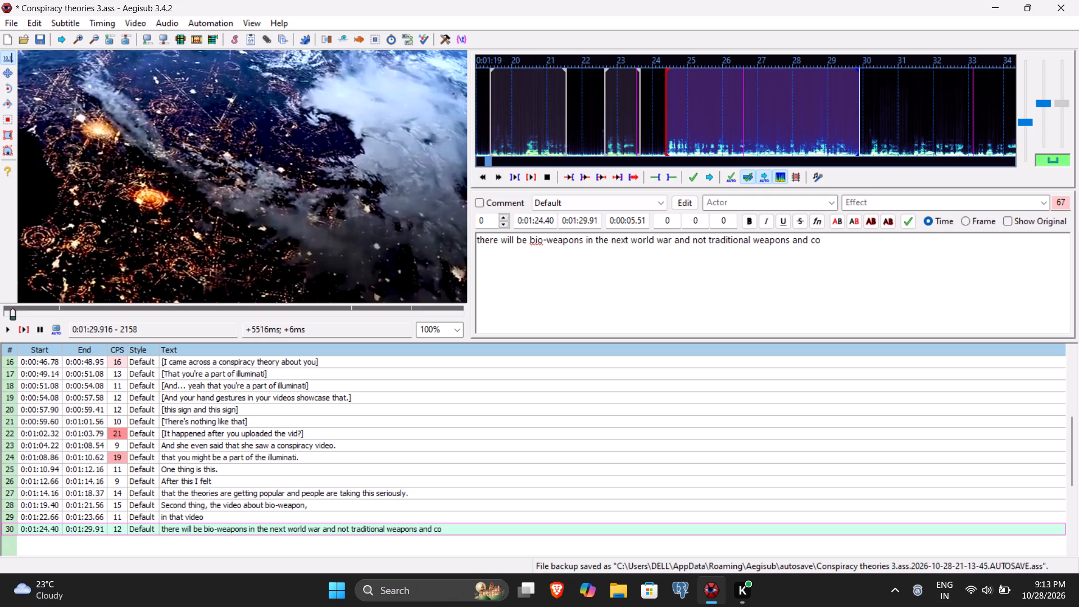
key(BackSpace)
key(BackSpace)
text(Corona virus is)
key(space)
text(spreading)
key(period)
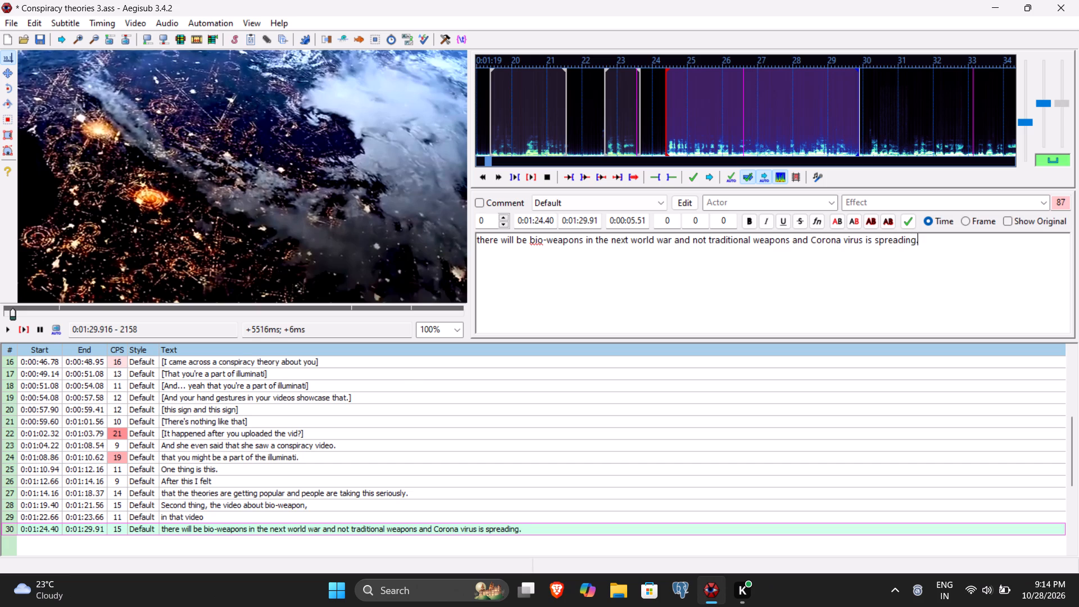
key(ctrl+s)
key(Return)
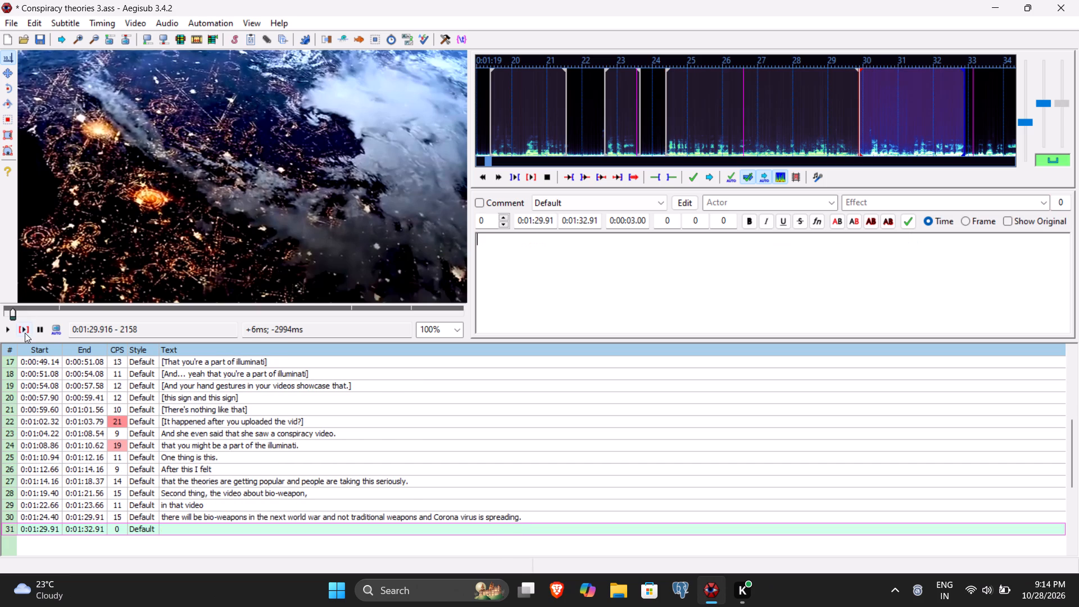
Play the video for line 31 and set its end time to 0:01:33.08 and start time to 0:01:30.16.
click(25, 333)
click(6, 330)
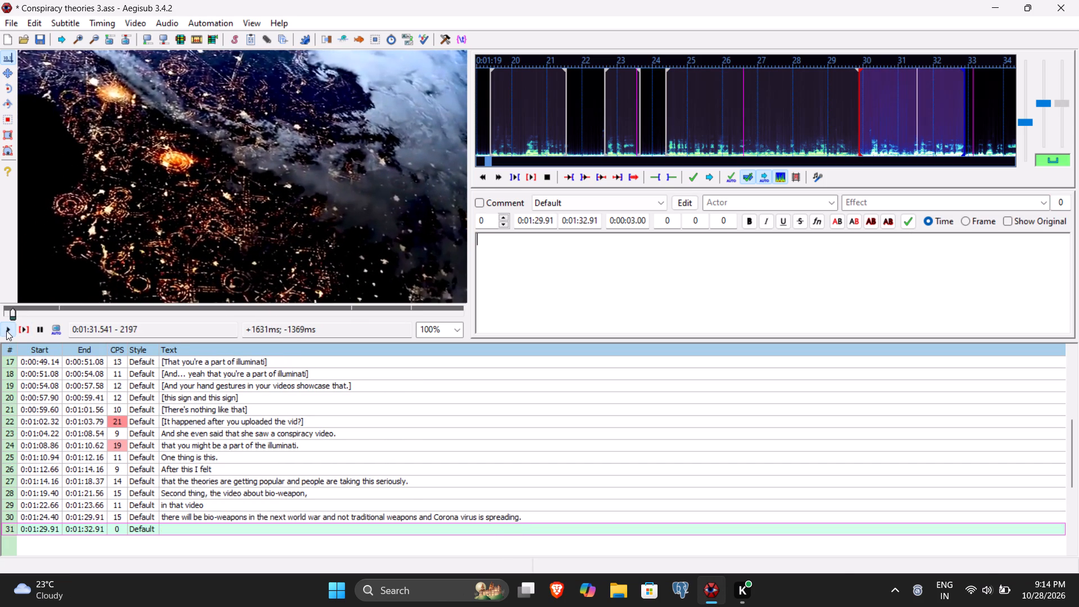
click(6, 330)
click(6, 330)
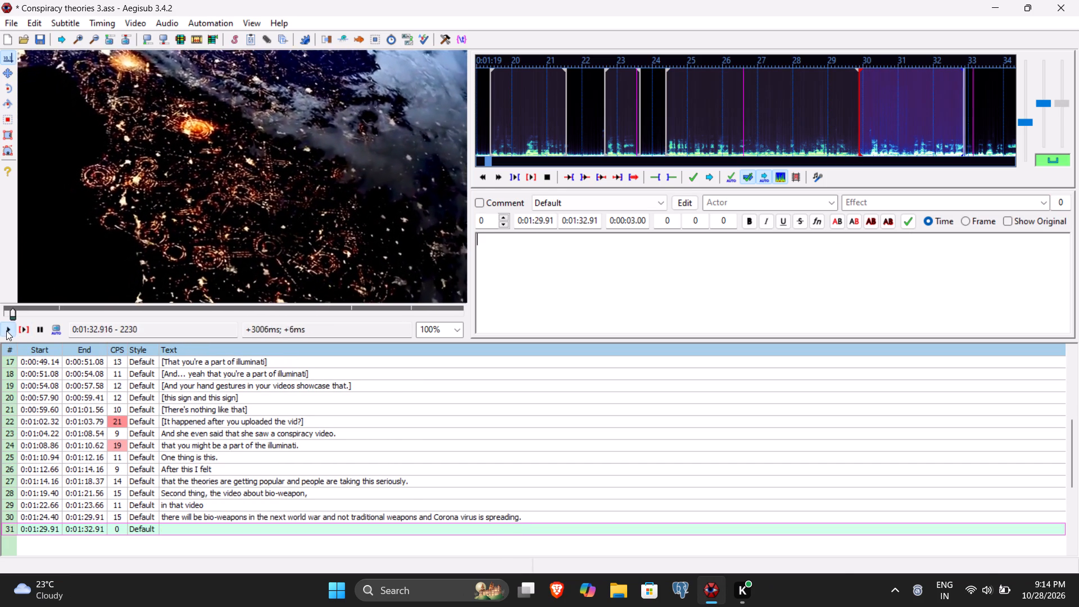
click(583, 219)
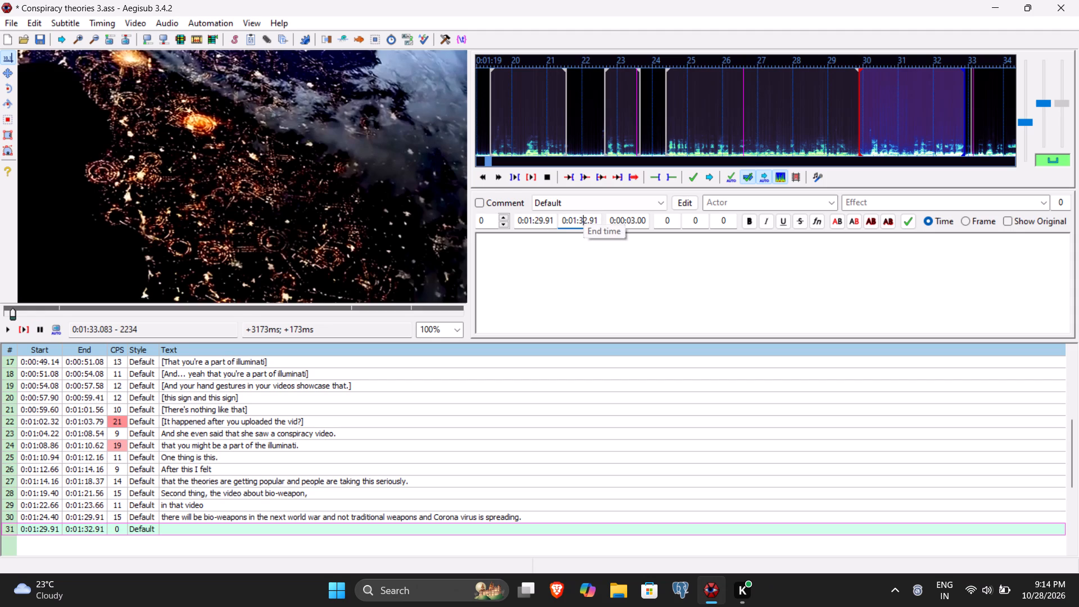
text(308)
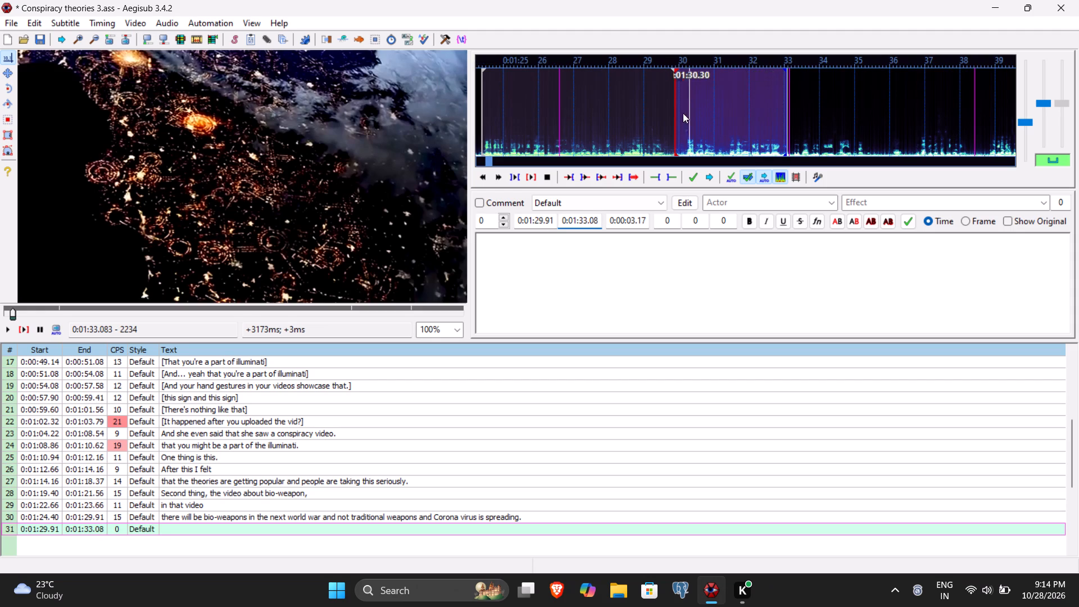
click(535, 220)
text(3016)
Enter "Everyone is calling it bio-weapon, so people feel like" as the text of line 31, replay the line, and commit it.
click(527, 257)
text(Everyone is callin)
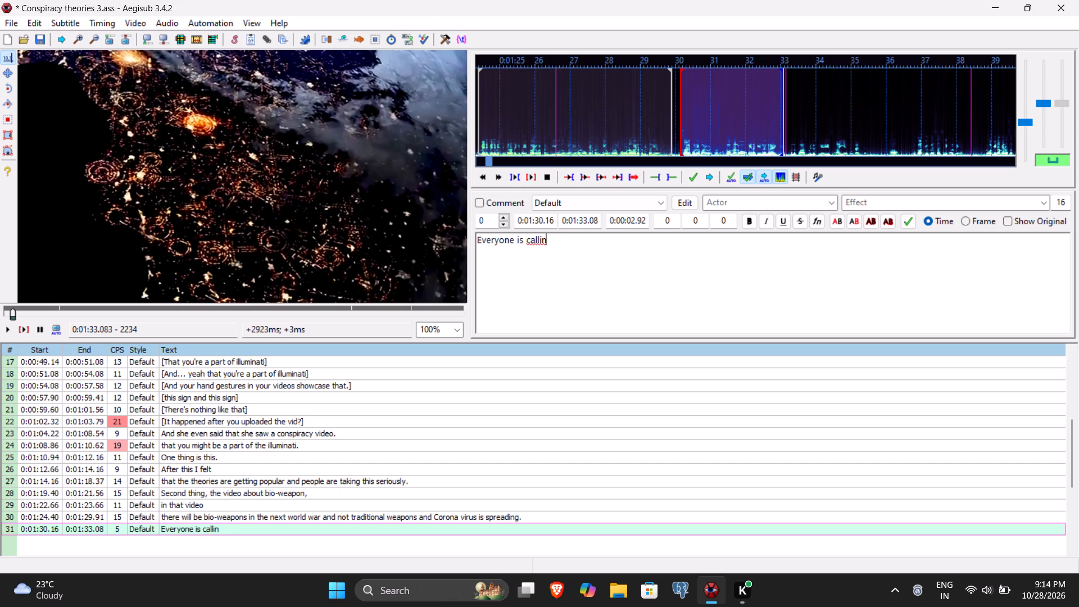
key(space)
text(g)
key(space)
key(BackSpace)
key(BackSpace)
key(BackSpace)
text(g it bio-wea)
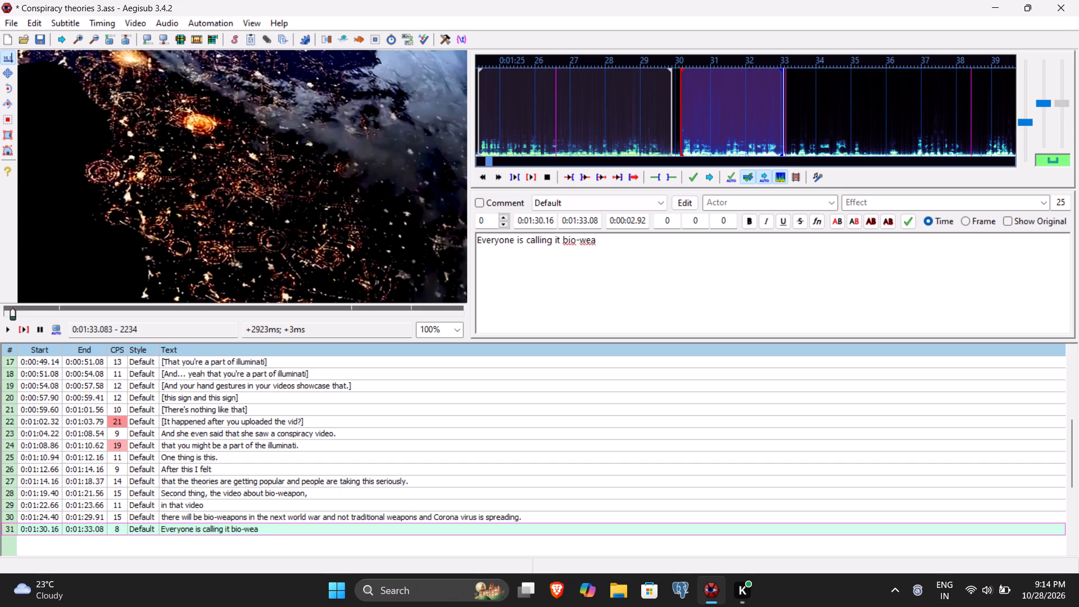
text(pon, so f)
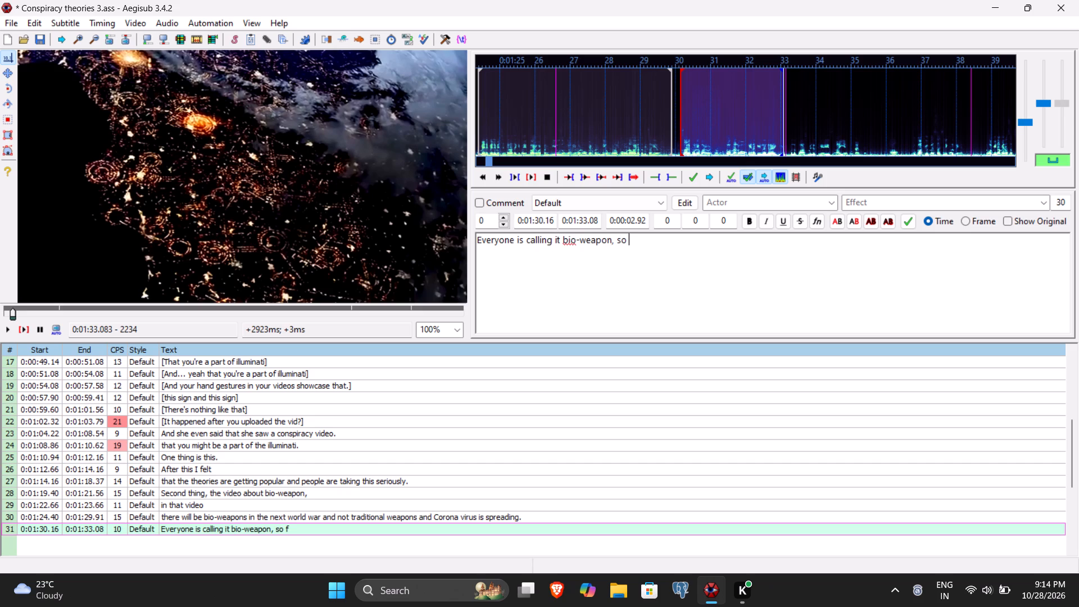
key(BackSpace)
text(people feel like)
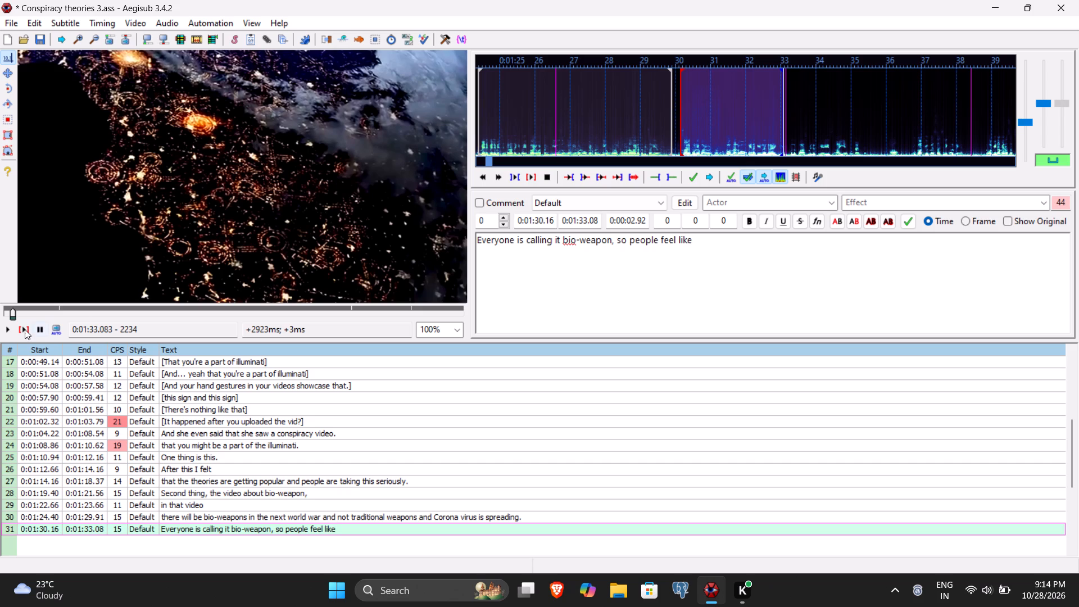
click(24, 323)
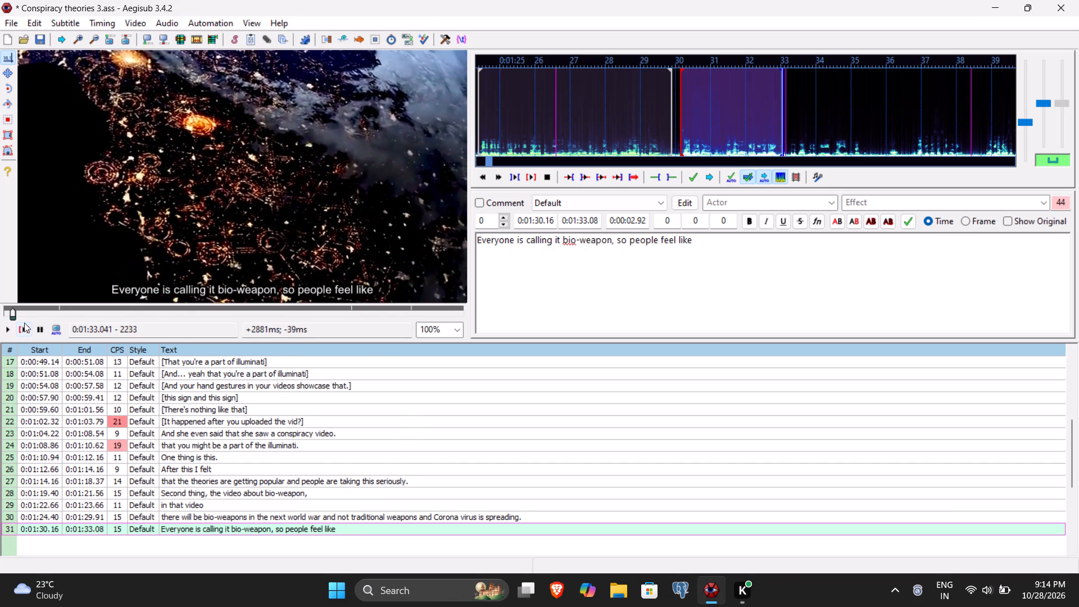
key(Return)
Play line 32, enter "the theories came in the past are facts." as its text, save the file, and commit the line.
click(24, 325)
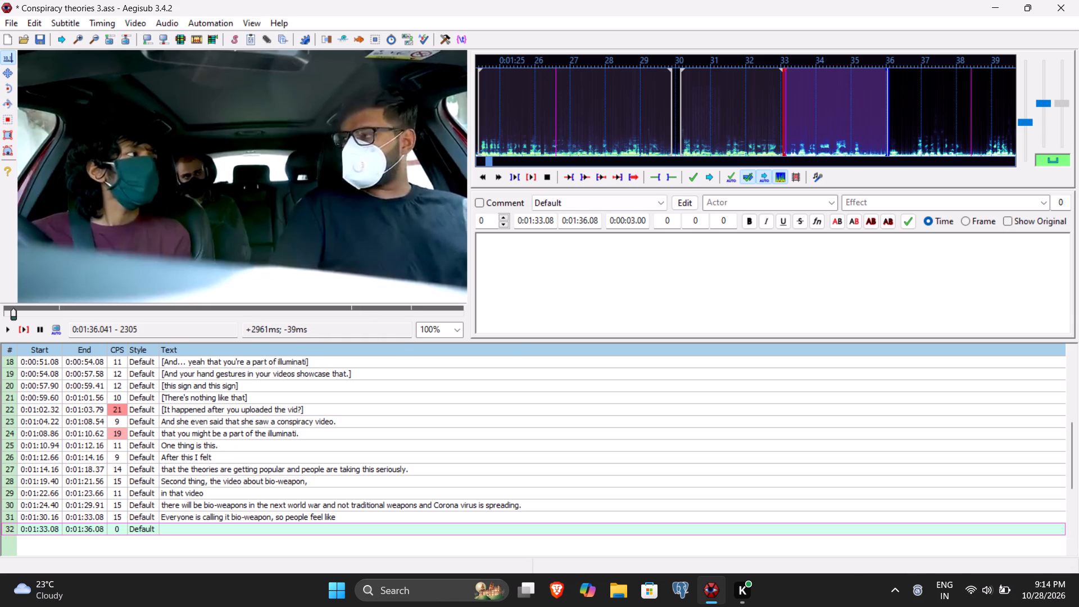
text(the theorie)
text(s came in the past are facts)
key(period)
key(ctrl+s)
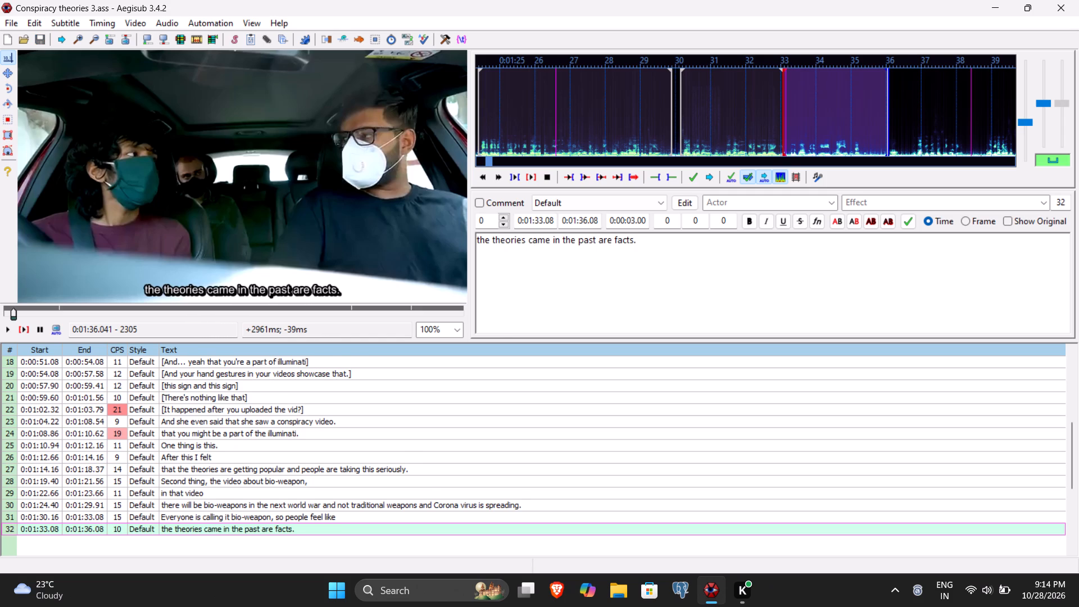
key(Return)
Play the video for line 33 and set its end time to 0:01:38.37.
click(29, 326)
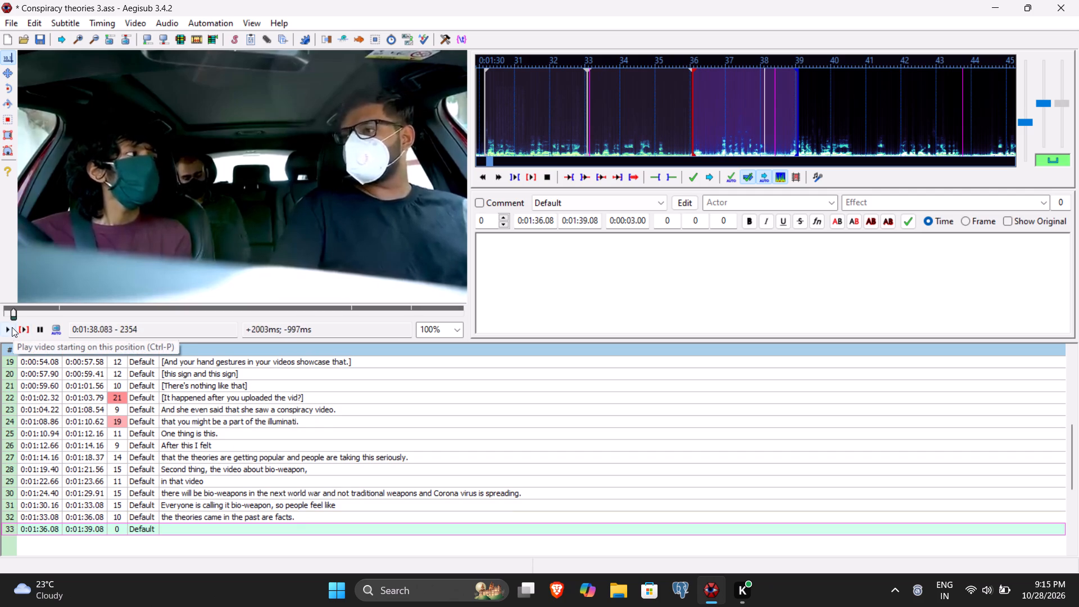
click(12, 327)
click(584, 221)
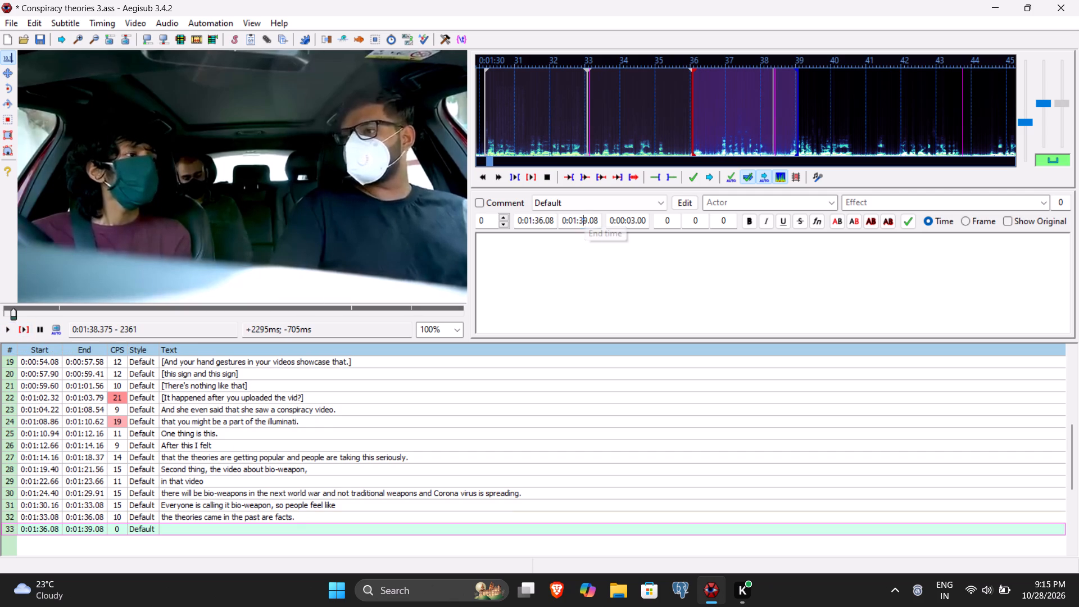
key(8)
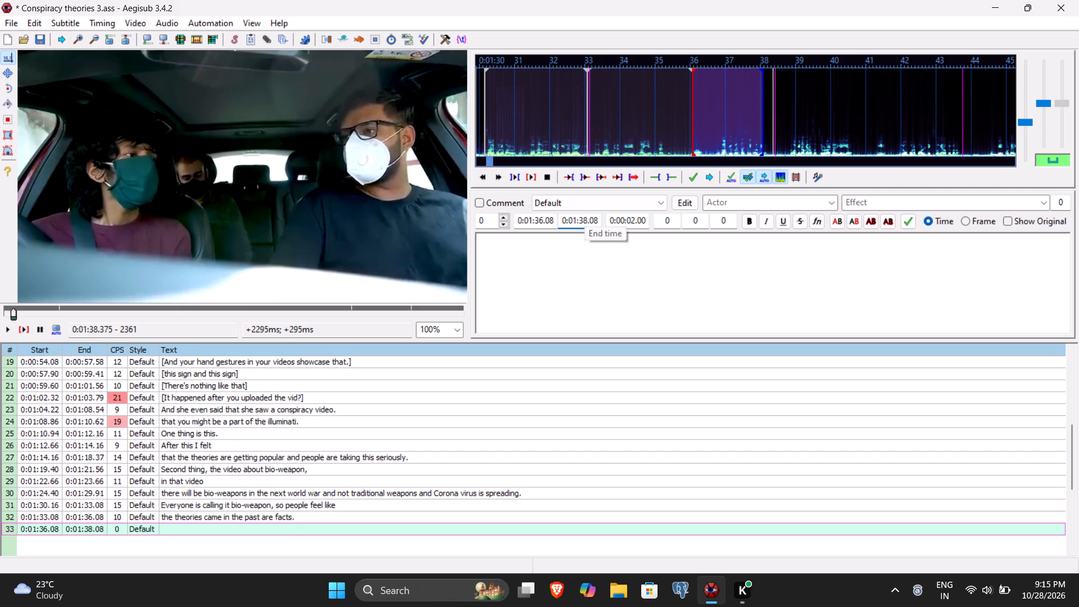
text(37)
Enter "Yes so many theories are proving to be true." as line 33's text, save the file, replay the line, and commit it.
click(687, 261)
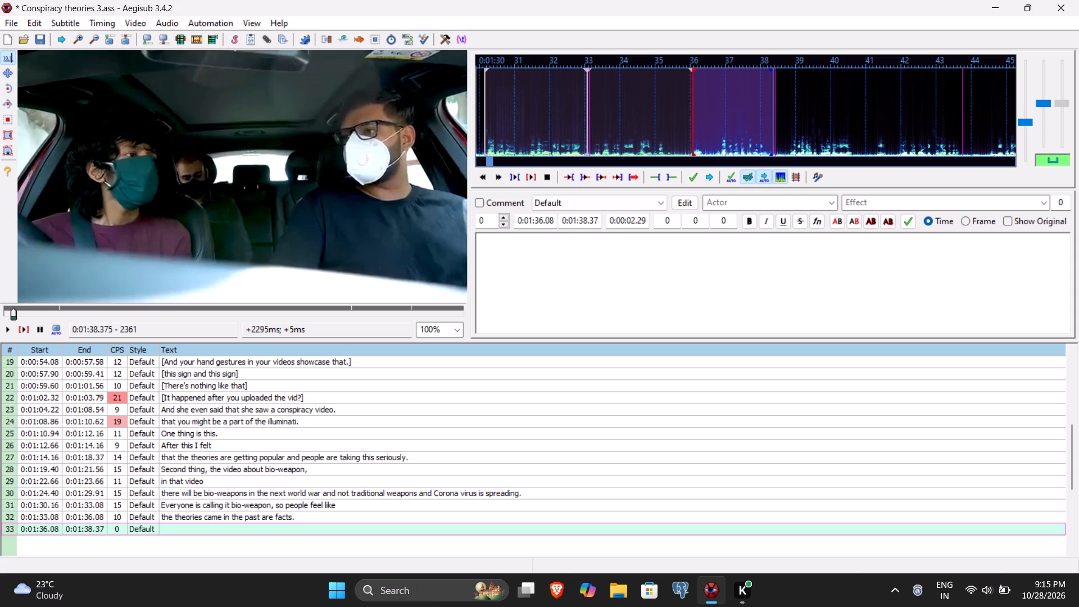
key(y)
key(BackSpace)
text(Yes so many theori)
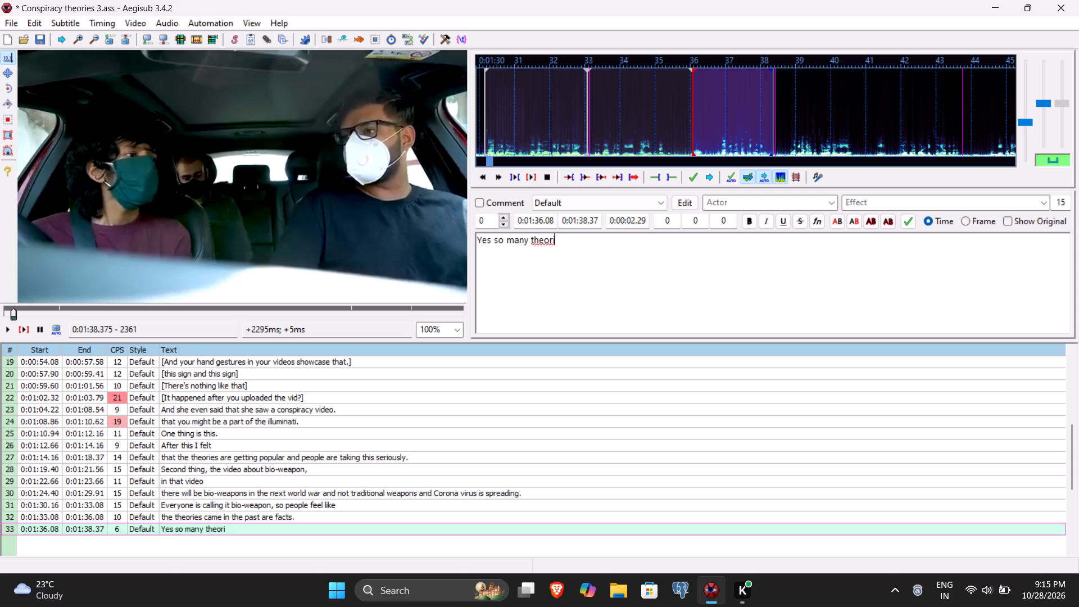
key(BackSpace)
text(ies are proving to be true.)
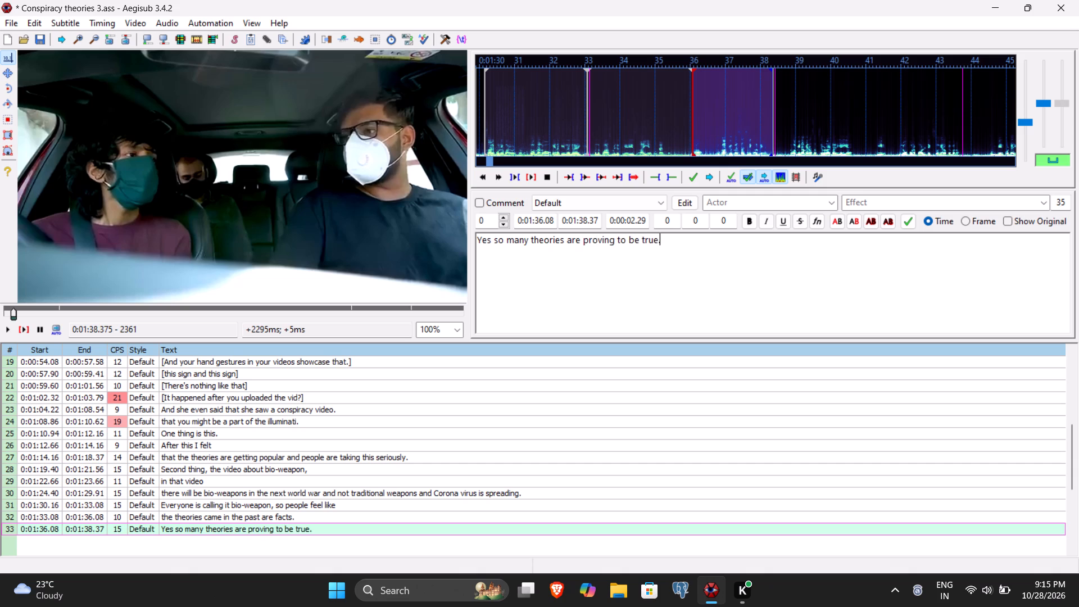
key(ctrl+s)
click(25, 328)
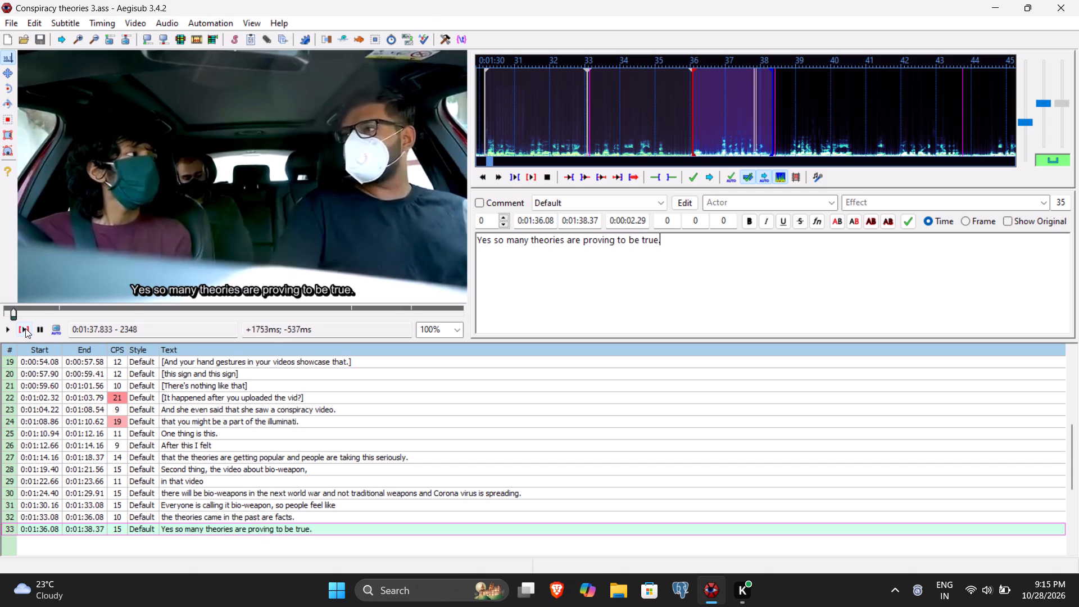
key(Return)
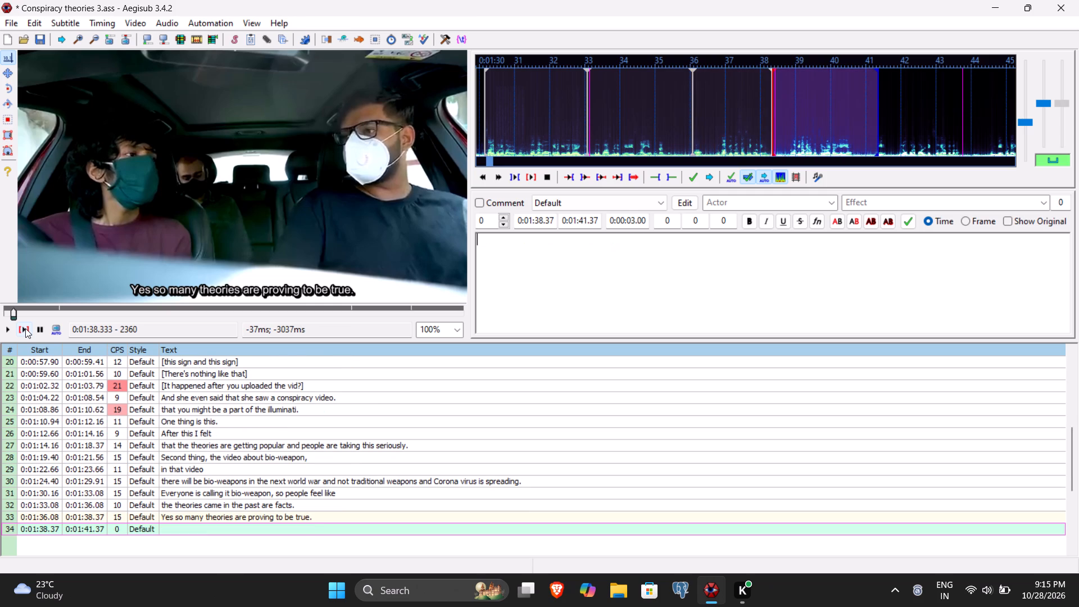
Play the video for line 34 and set its end time to 0:01:40.75 and start time to 0:01:38.84.
click(25, 328)
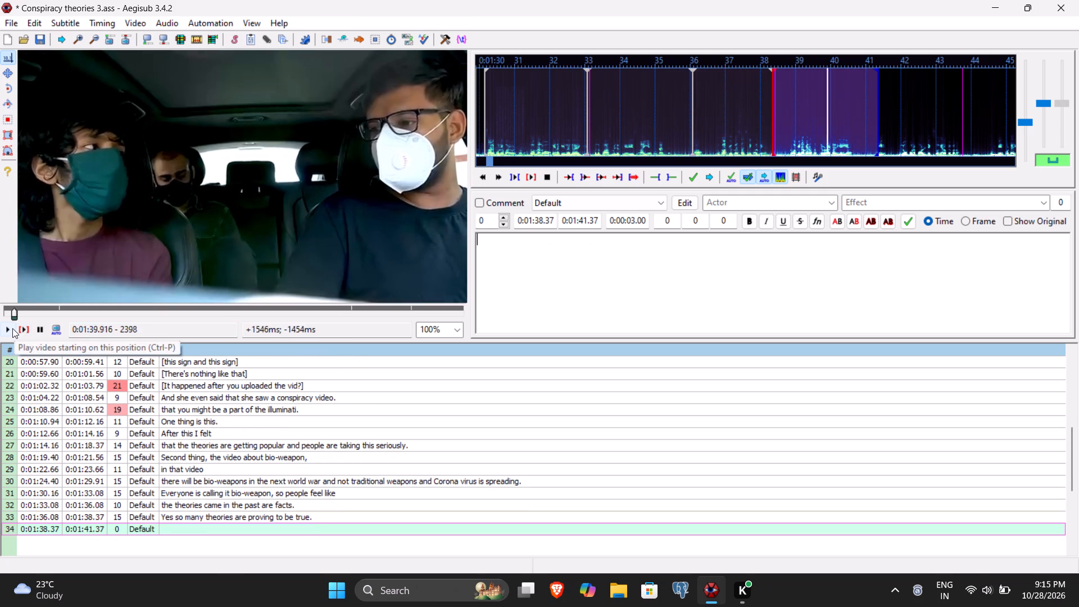
click(12, 328)
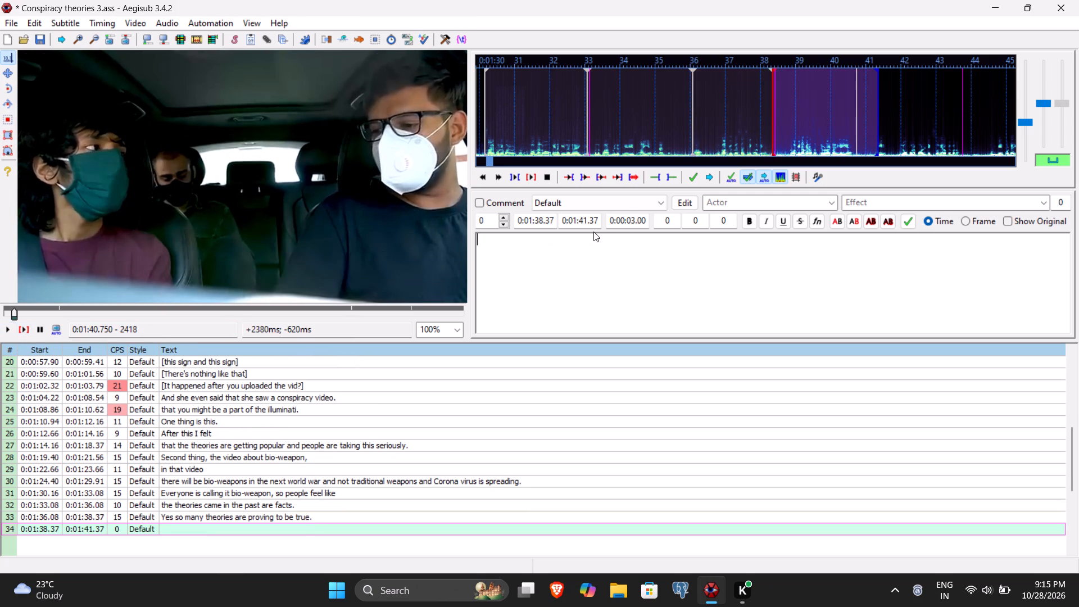
click(584, 221)
key(minus)
text(075)
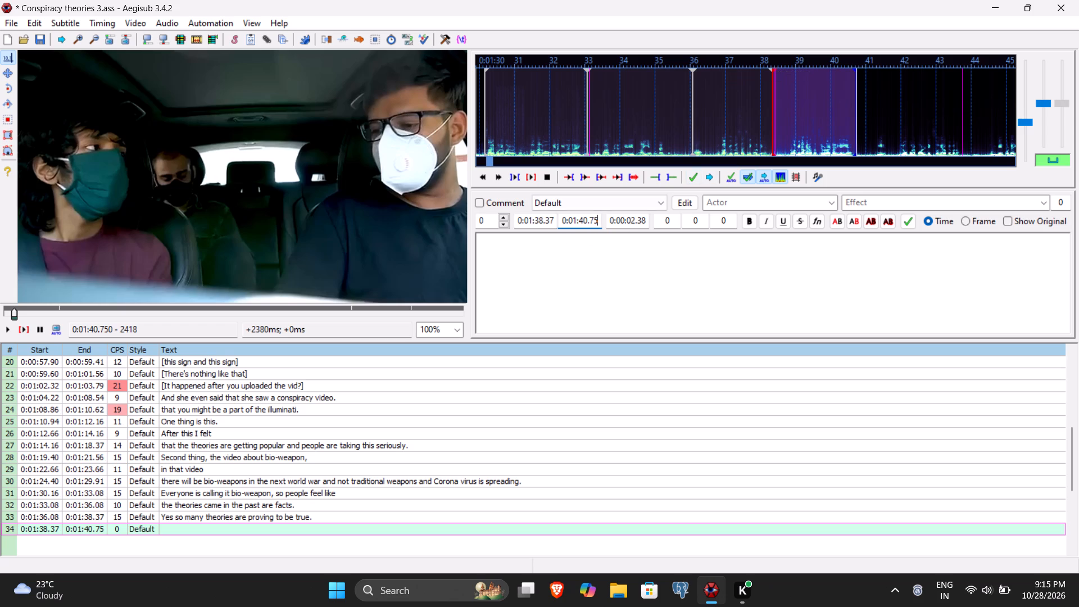
click(547, 222)
text(84)
Enter "So now my biggest fear is that" as the text of line 34 and commit it.
click(533, 283)
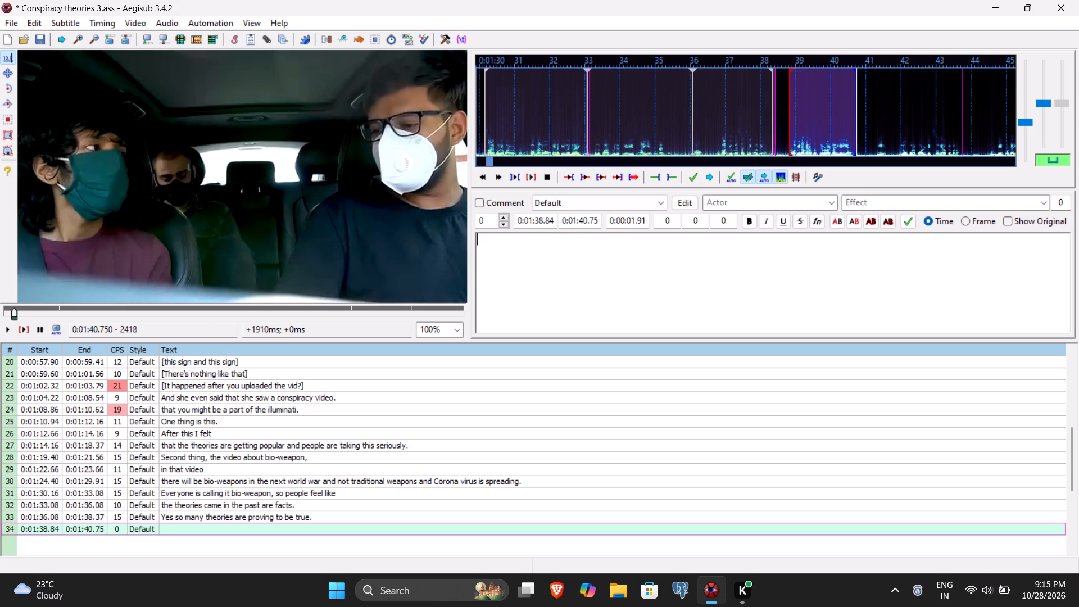
text(So now)
key(space)
text(my bi)
text(ggest fear is that)
key(Return)
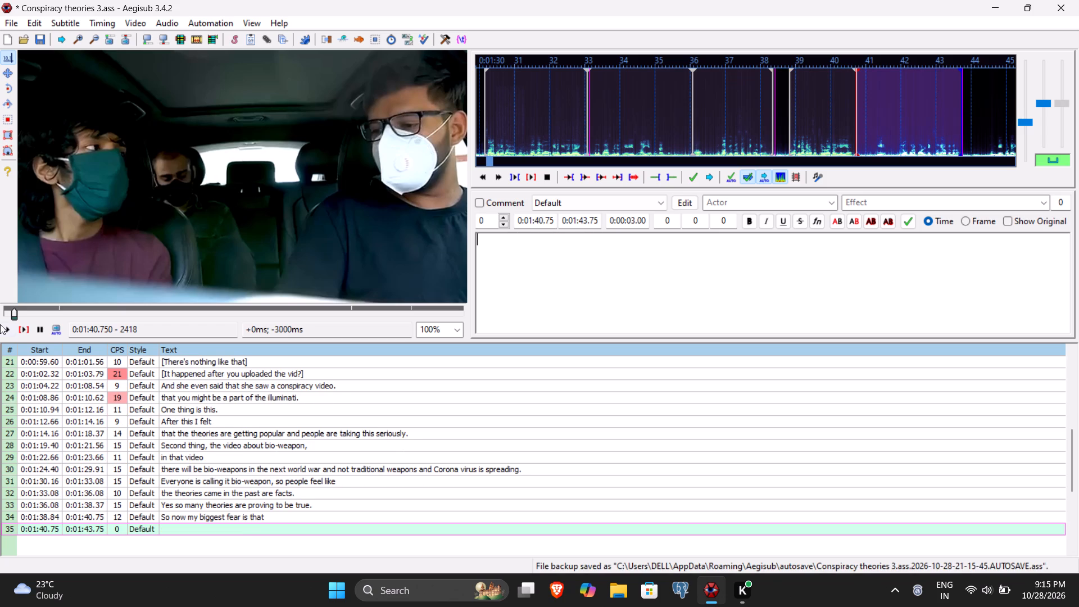
Play the video for line 35 and set its start time to 0:01:41.32.
click(19, 324)
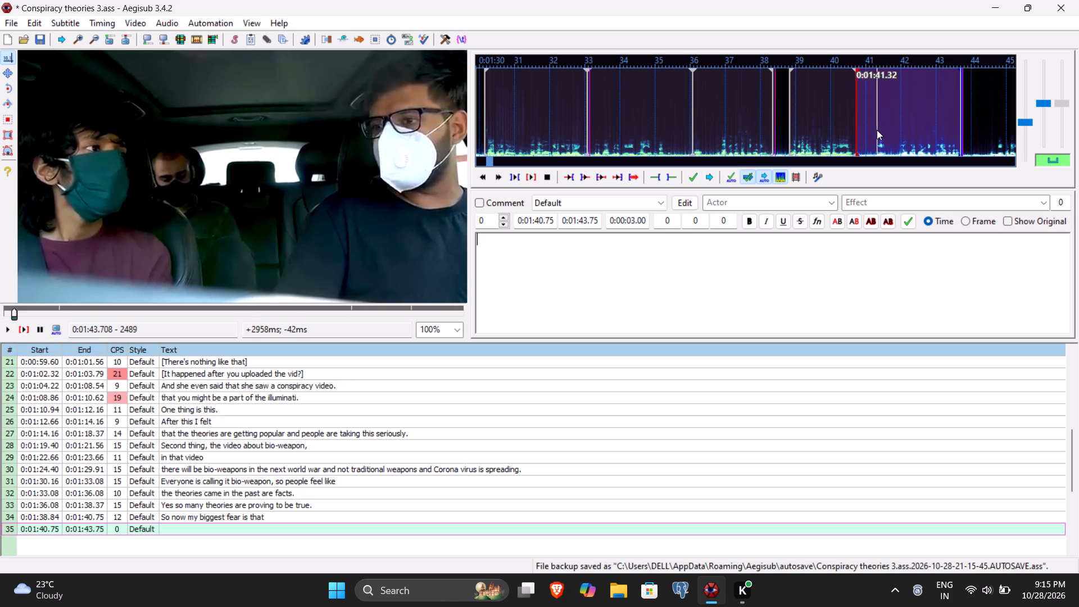
click(538, 220)
text(132)
Enter "people are telling me to make videos on politics." as the text of line 35 and save the file.
click(534, 252)
text(tht)
key(BackSpace)
key(BackSpace)
key(BackSpace)
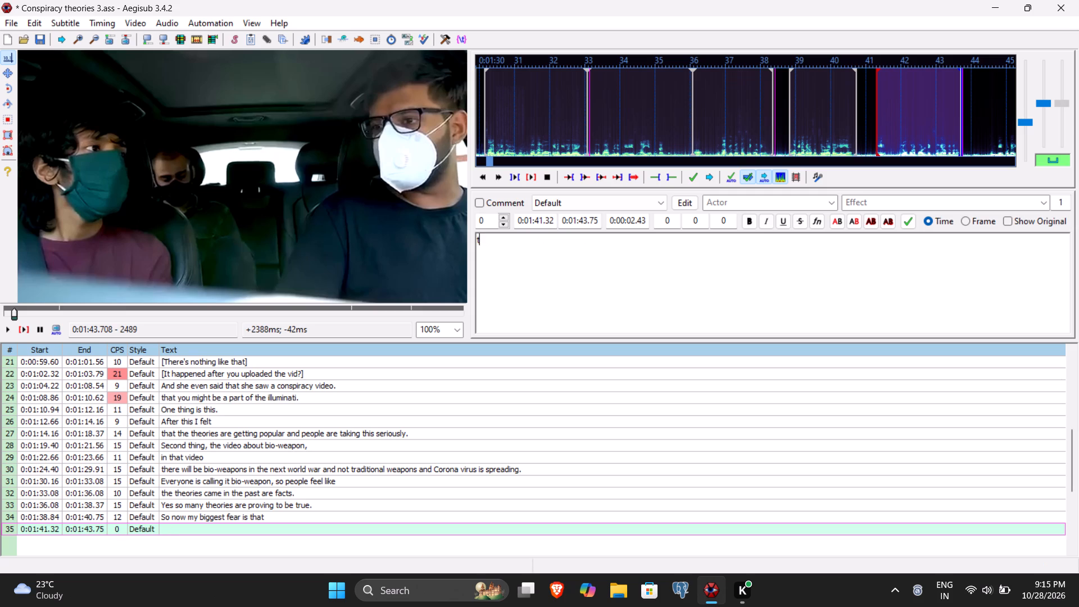
text(people are saying)
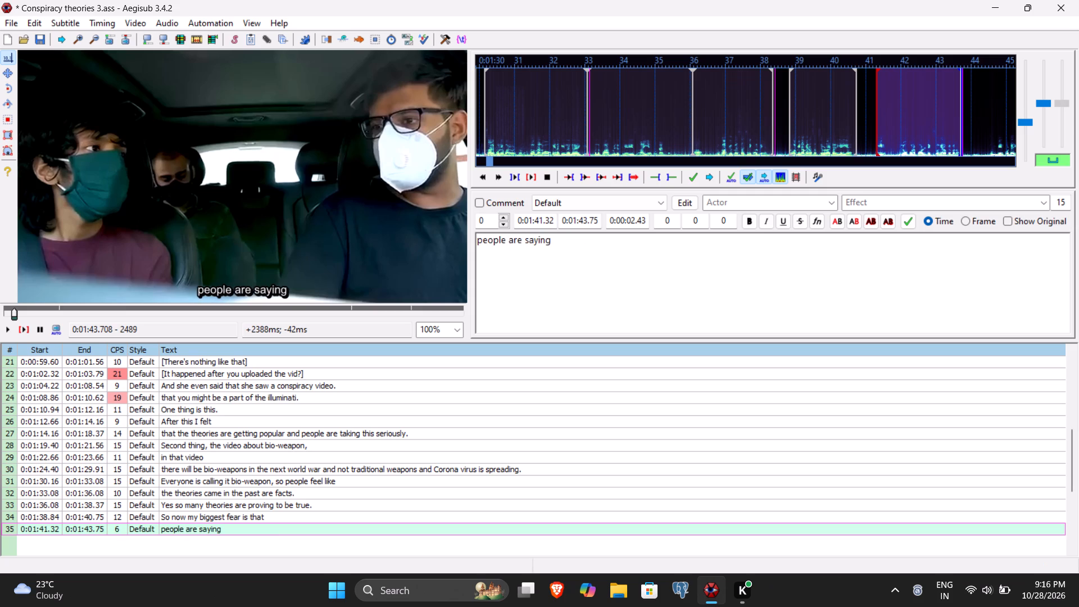
key(ctrl+shift+Left)
text(telling me to make video)
key(space)
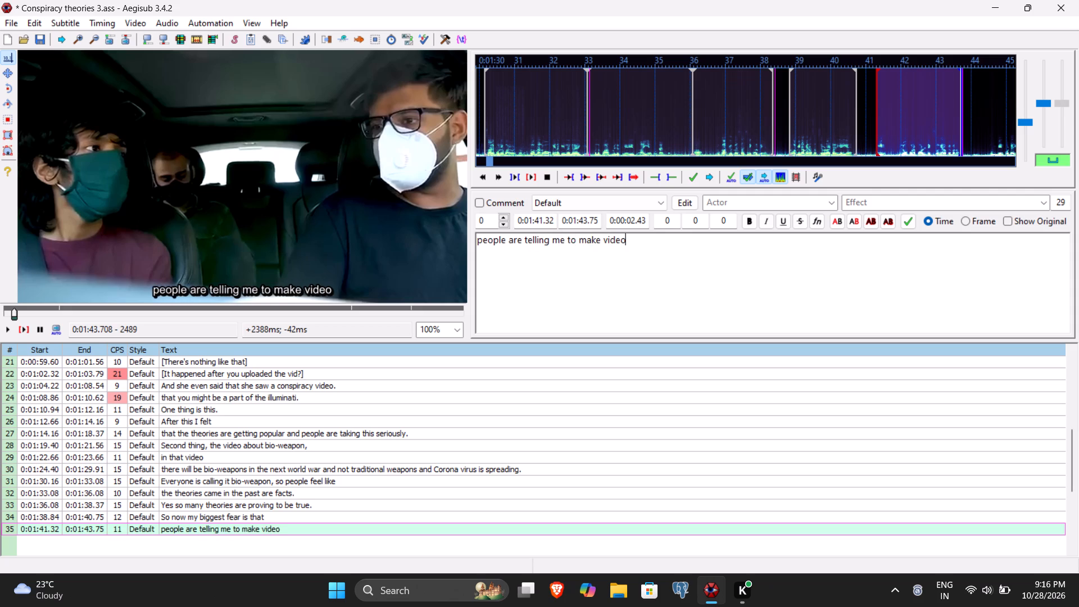
key(BackSpace)
text(so)
key(BackSpace)
key(space)
text(on politics)
key(period)
key(ctrl+s)
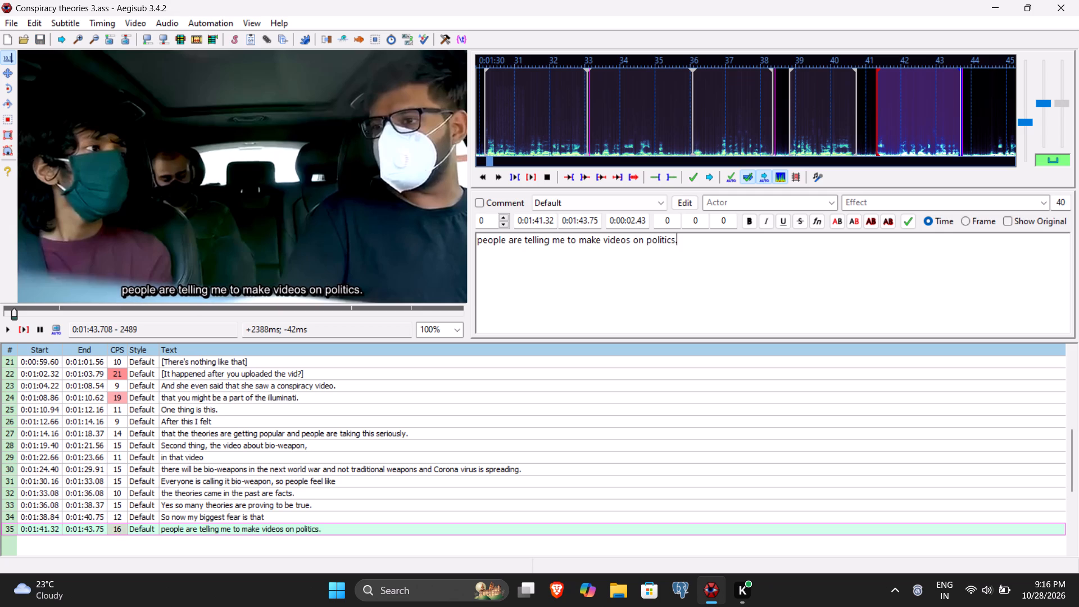
Replay line 35 to check its subtitle against the video, and commit the line.
click(22, 321)
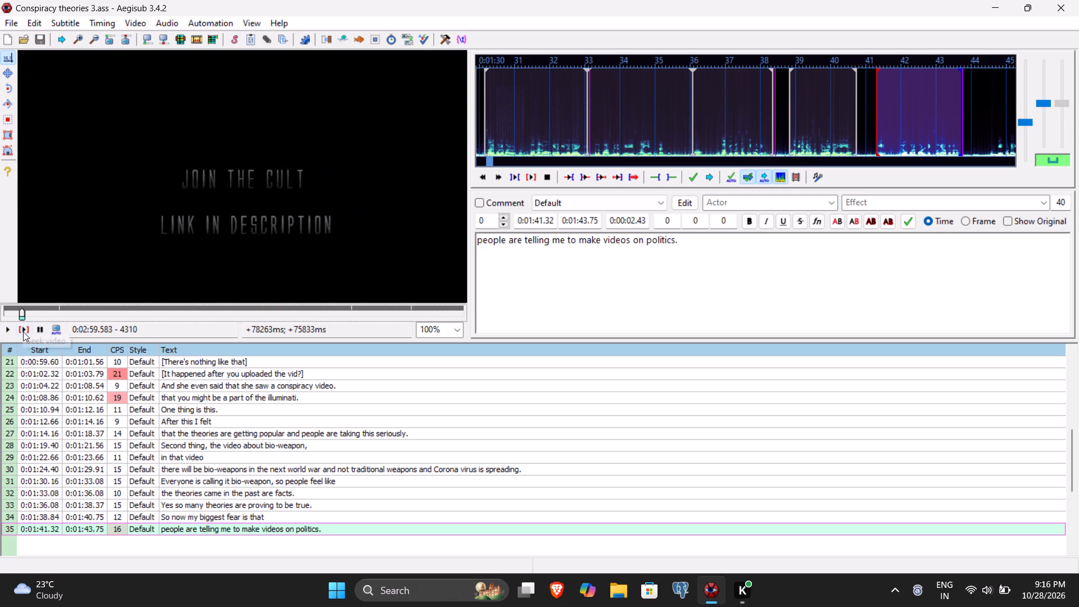
click(23, 332)
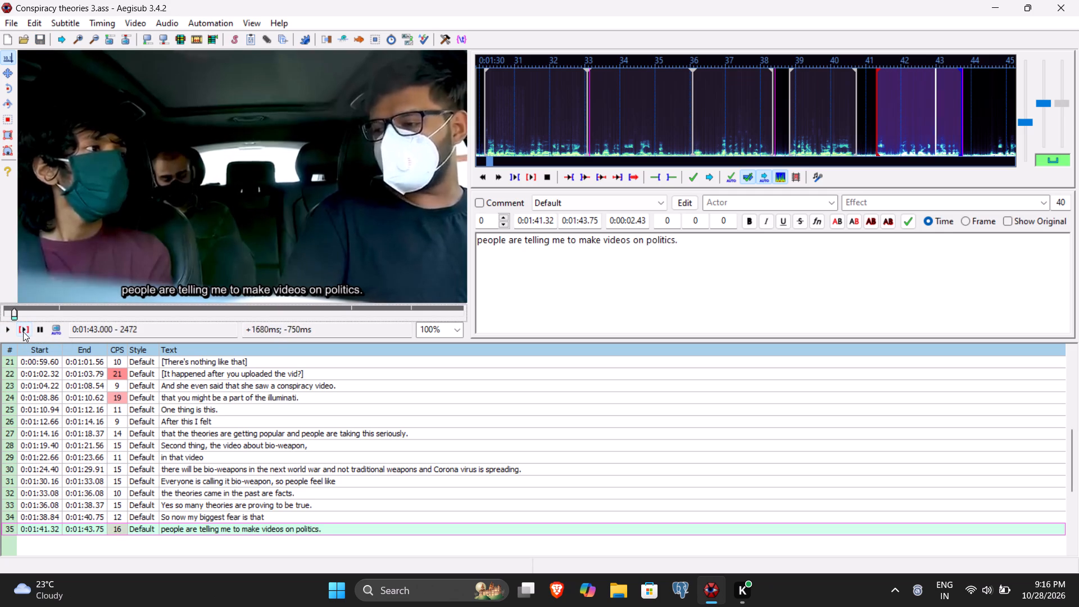
click(668, 275)
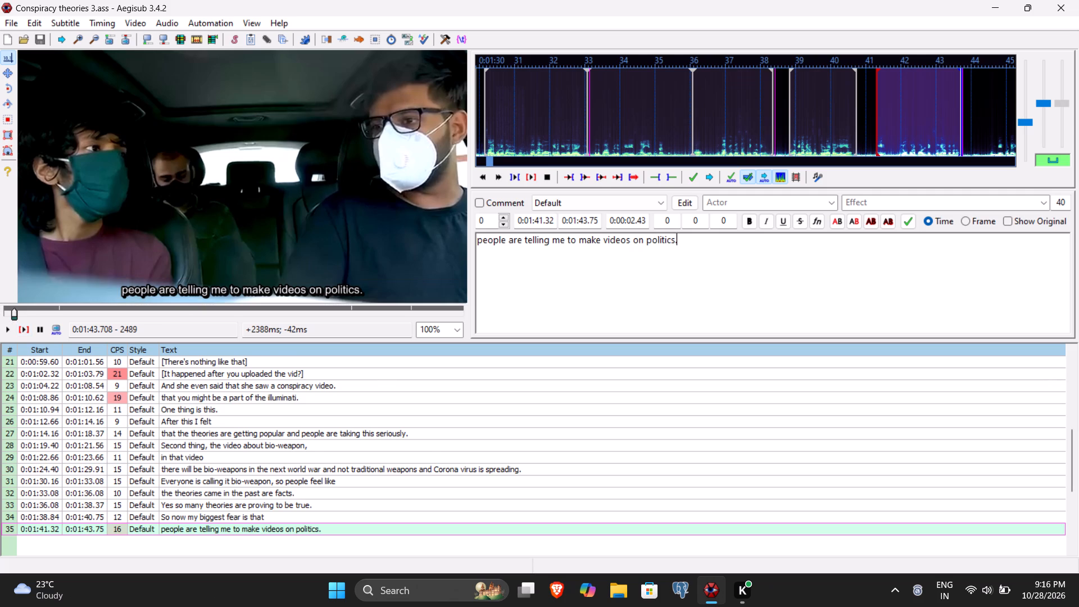
key(Return)
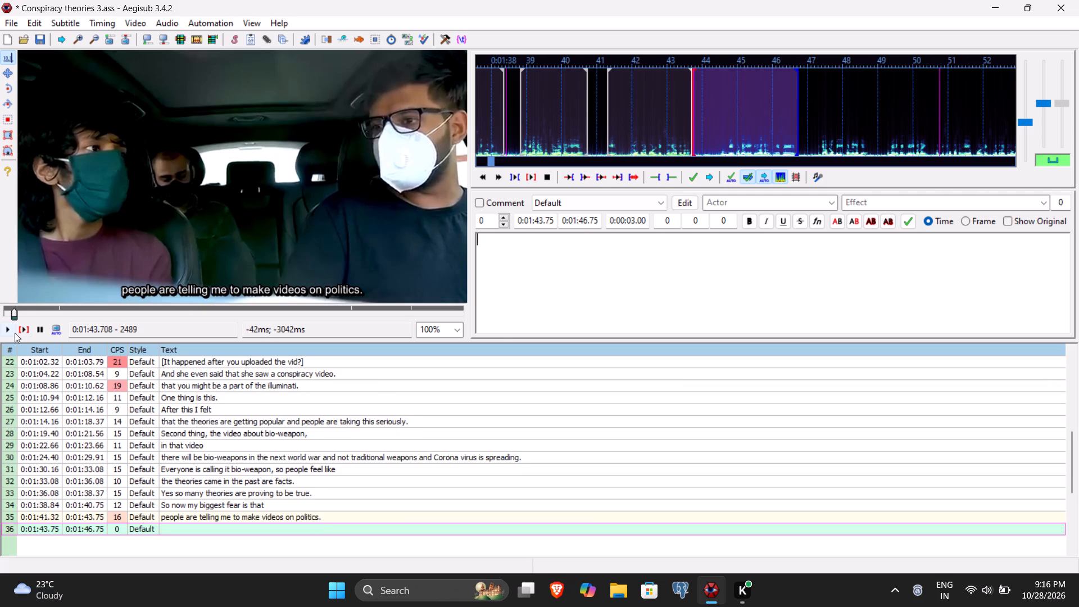
Play the video for line 36 and set its start time to 0:01:44.52.
click(27, 329)
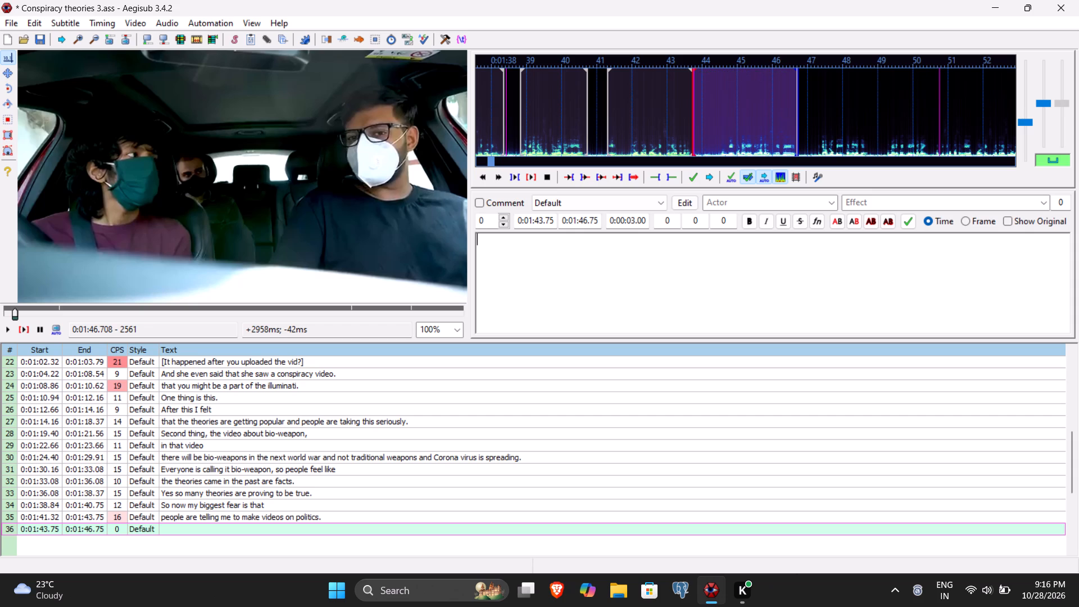
click(539, 224)
text(453)
key(BackSpace)
key(2)
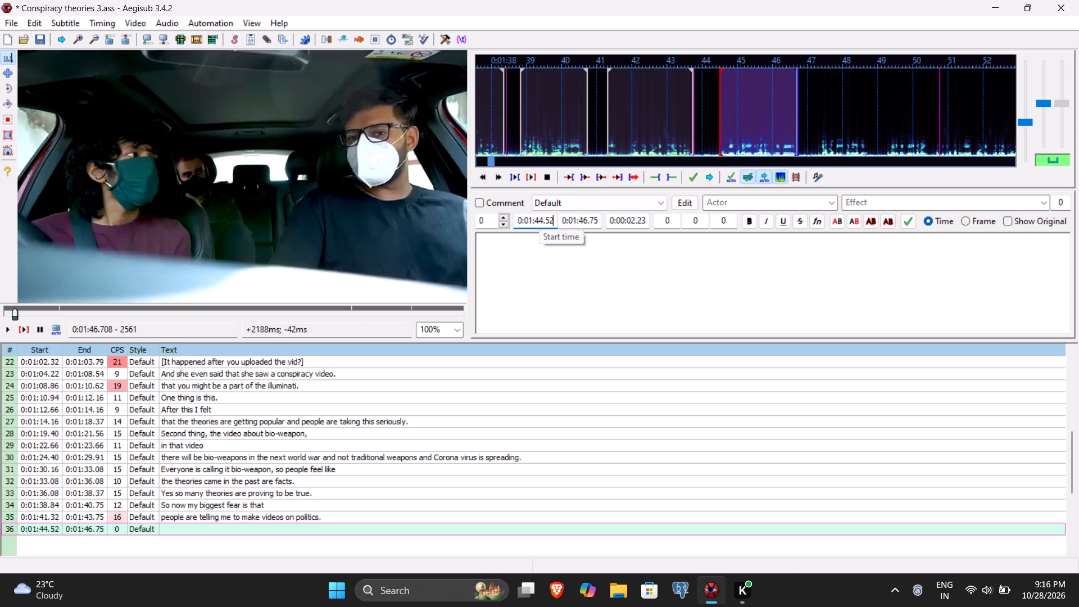
Enter "What I fear is, if among those theories" as the text of line 36 and commit it.
click(531, 286)
text(What i)
key(BackSpace)
text(I fear is, if among thao)
key(BackSpace)
key(BackSpace)
text(ose tho)
key(BackSpace)
text(eories)
key(Return)
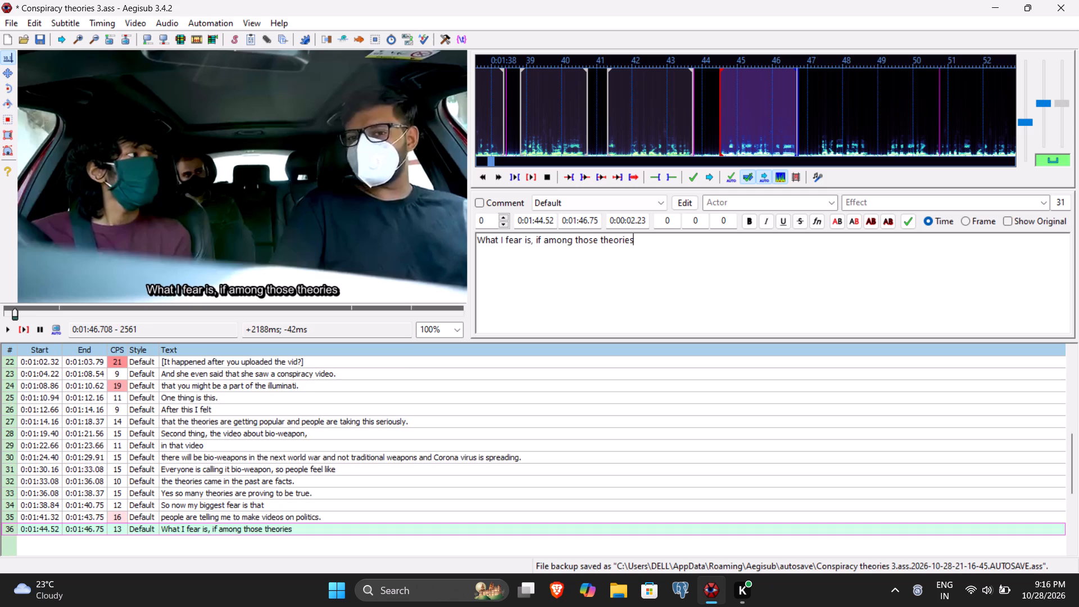
Play the video for line 37 and set its end time to 0:01:48.83 and start time to 0:01:47.36.
click(29, 329)
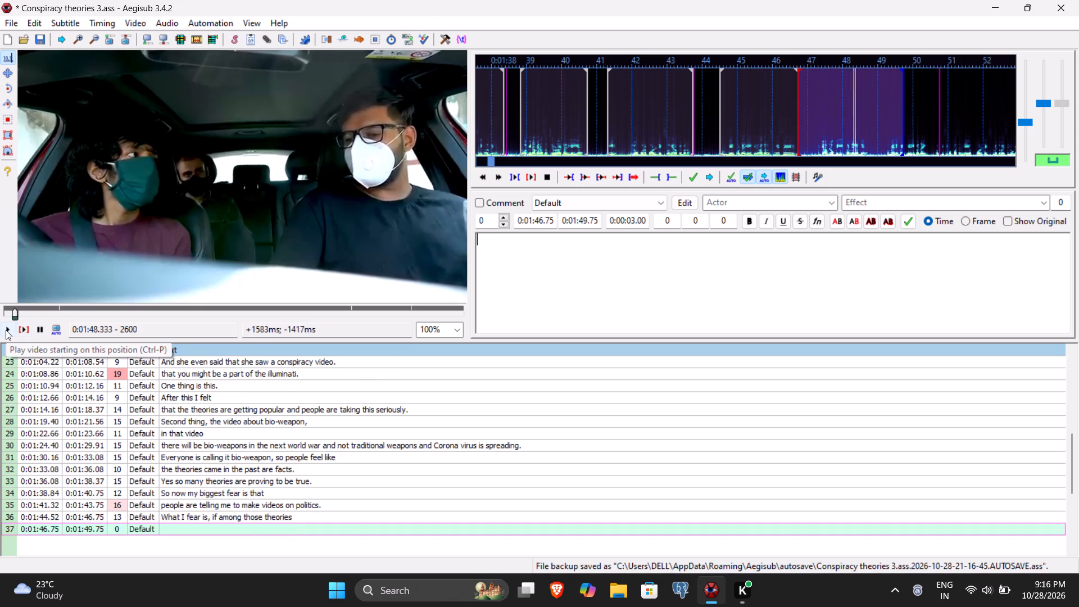
click(6, 330)
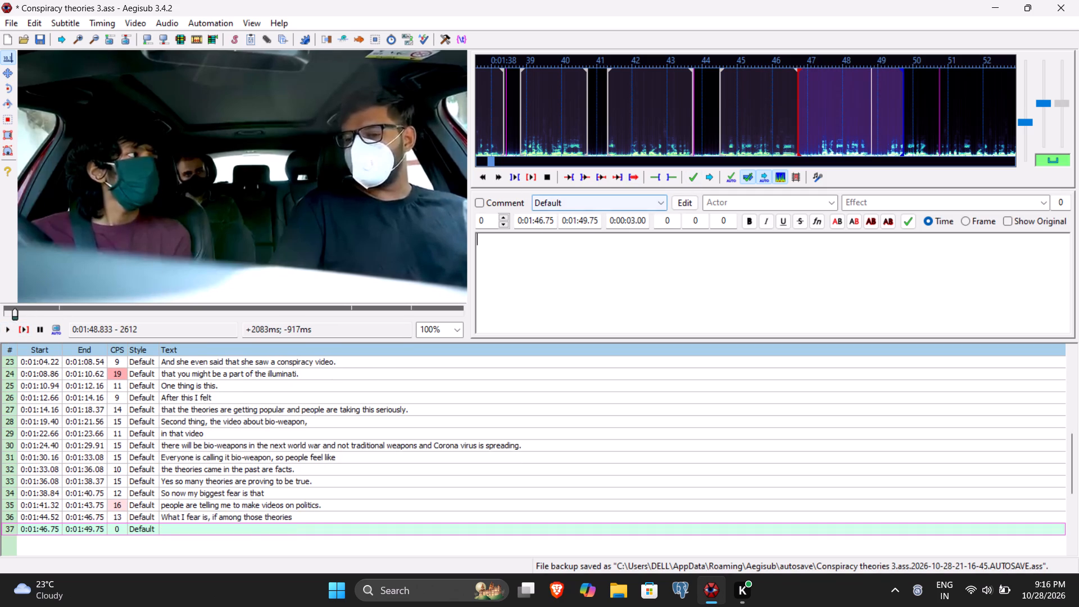
click(584, 220)
key(8)
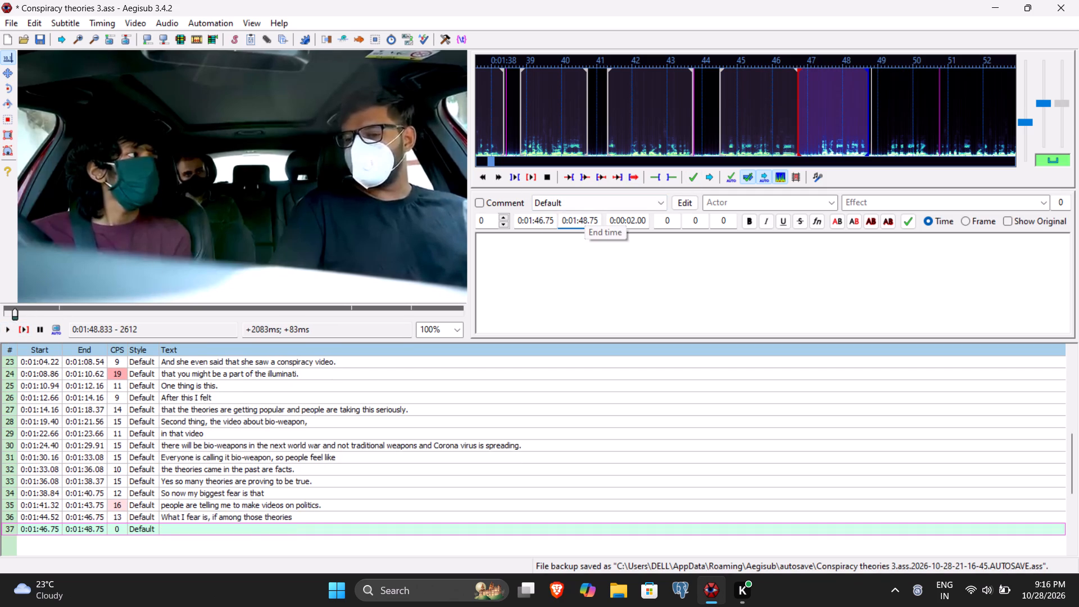
text(83)
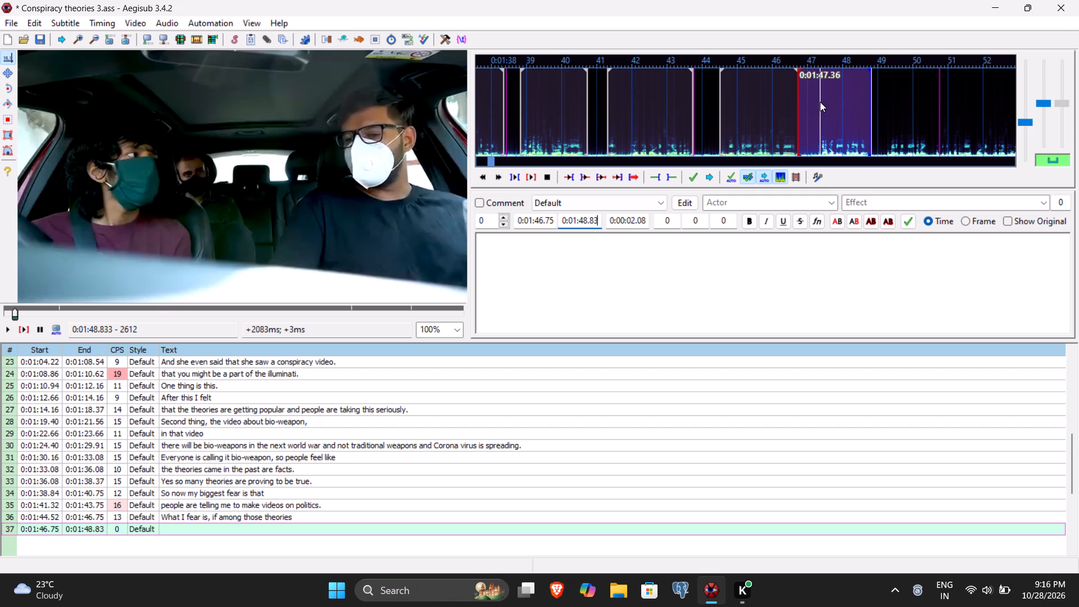
click(541, 219)
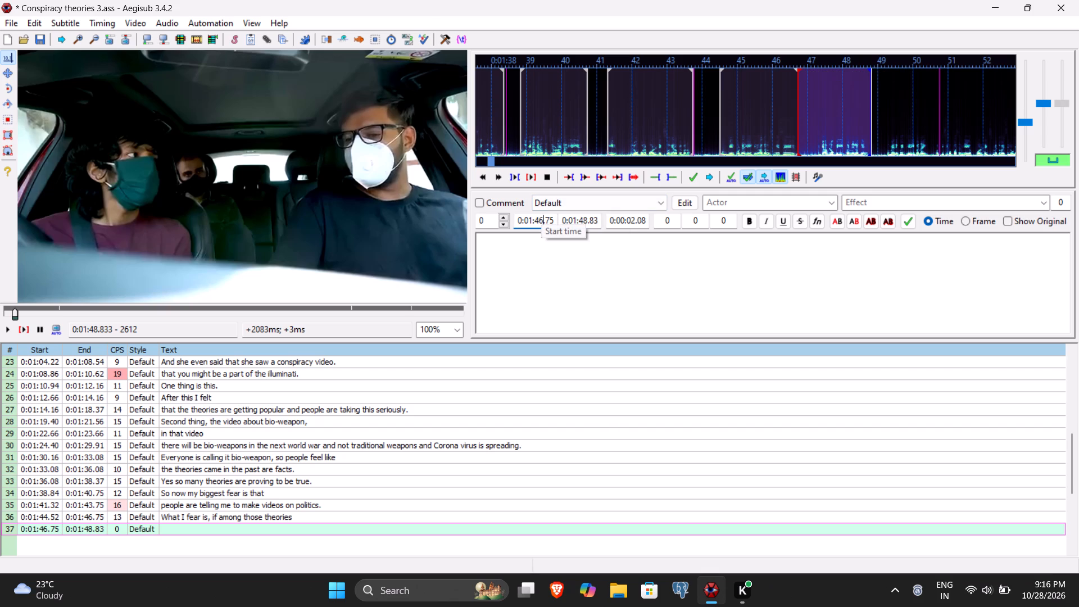
key(BackSpace)
text(736)
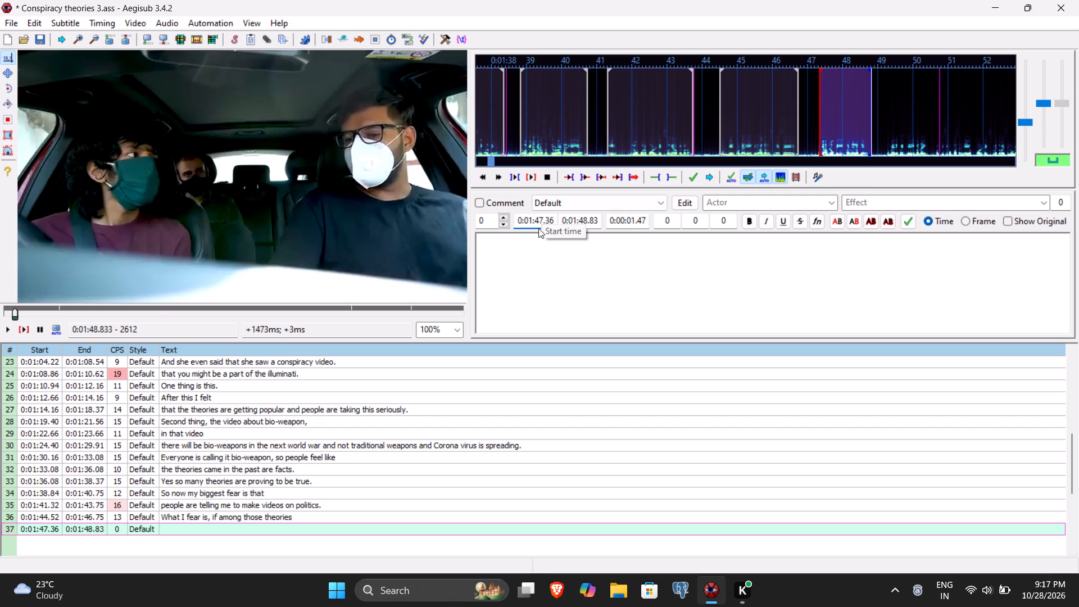
Enter "now that people are starting to believe it," as the text of line 37 and commit it.
click(523, 274)
text(now thta)
key(BackSpace)
key(BackSpace)
text(at people)
key(space)
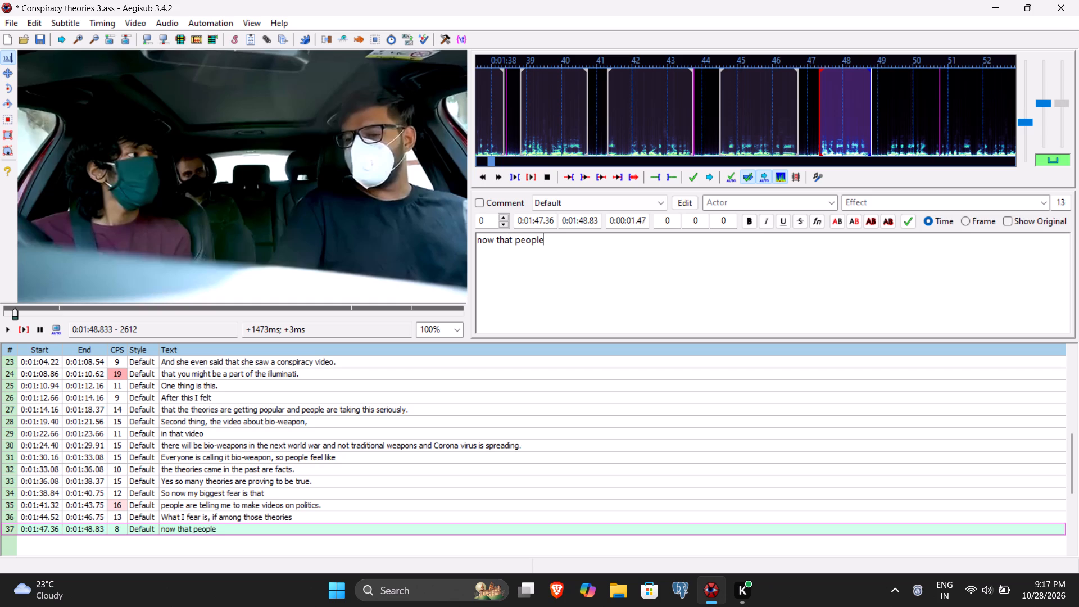
text(are)
key(space)
key(s)
text(tarting to believe it)
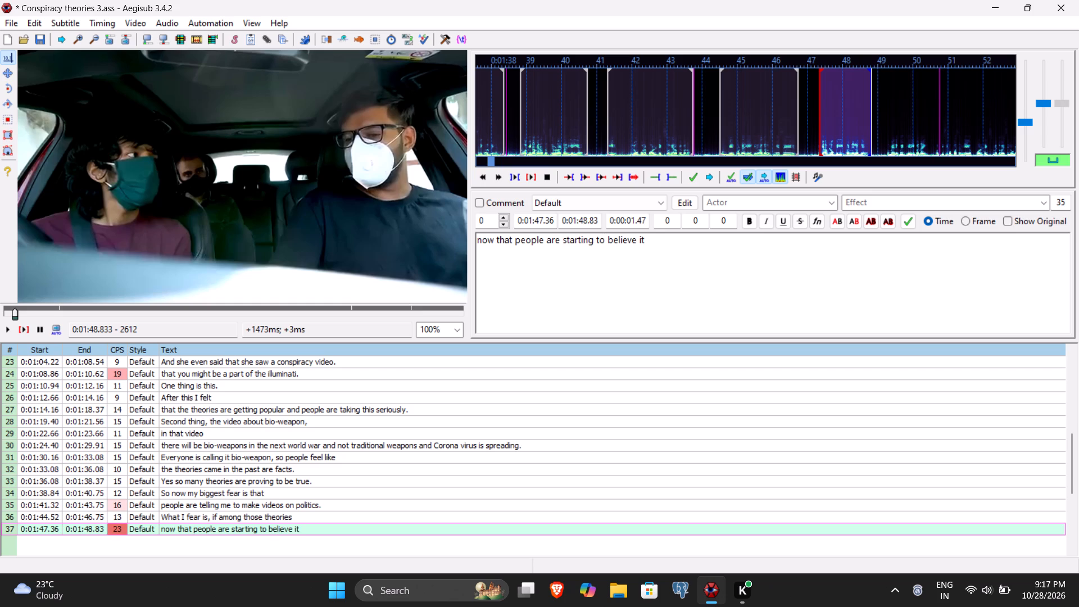
key(comma)
key(Return)
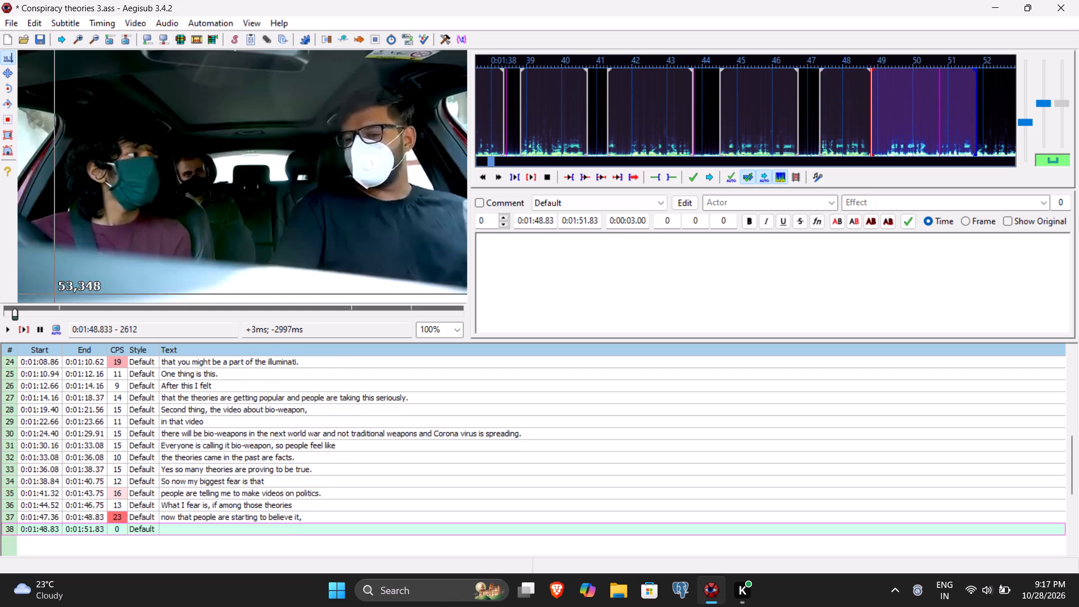
Play the video for line 38 and set its end time to 0:01:50.46 and start time to 0:01:49.30.
click(29, 327)
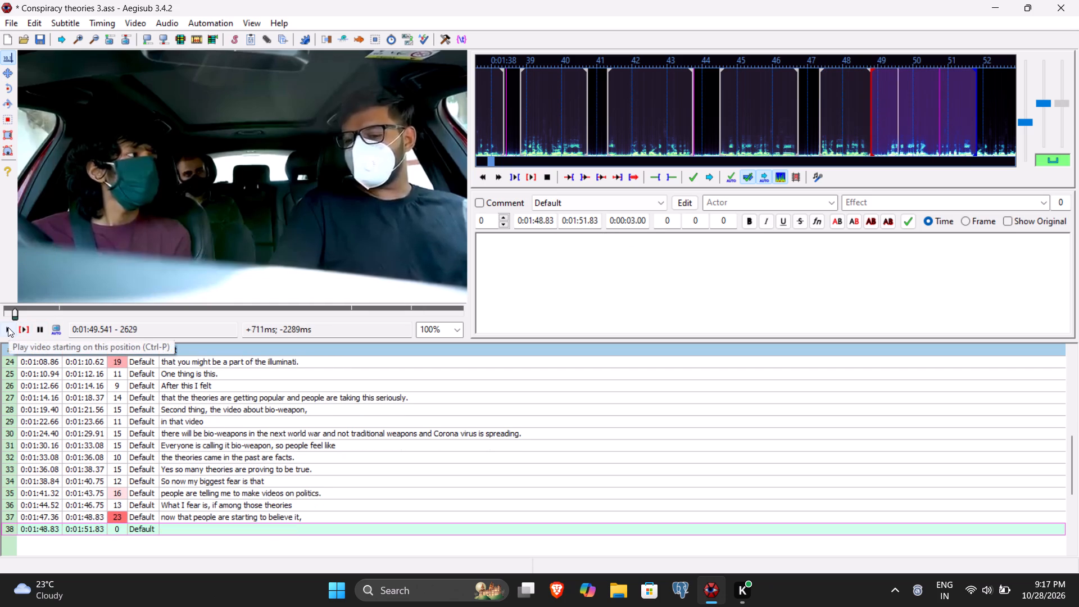
click(8, 327)
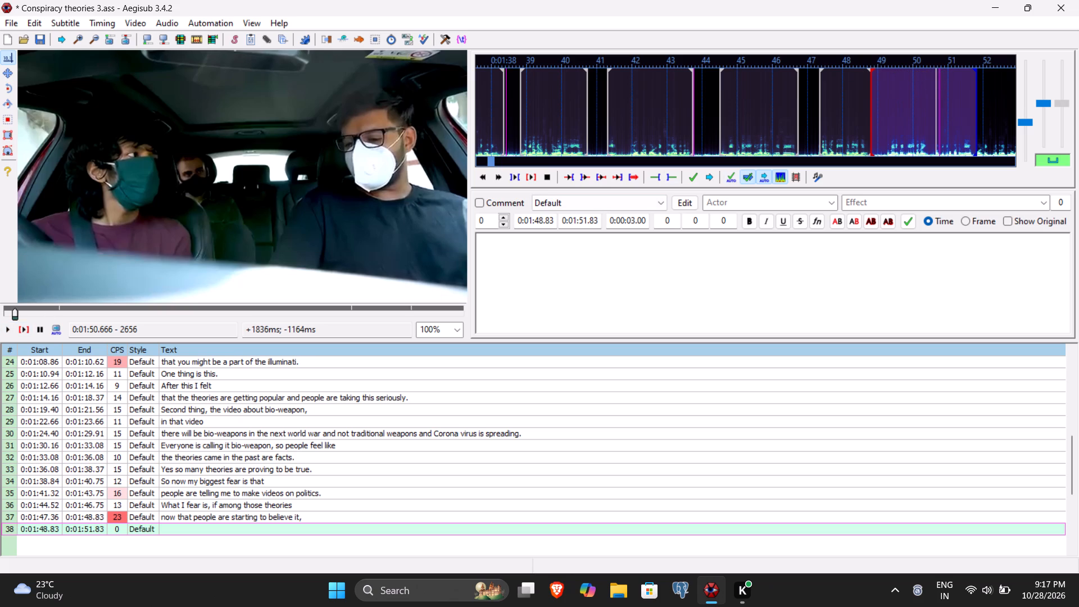
click(584, 221)
text(046)
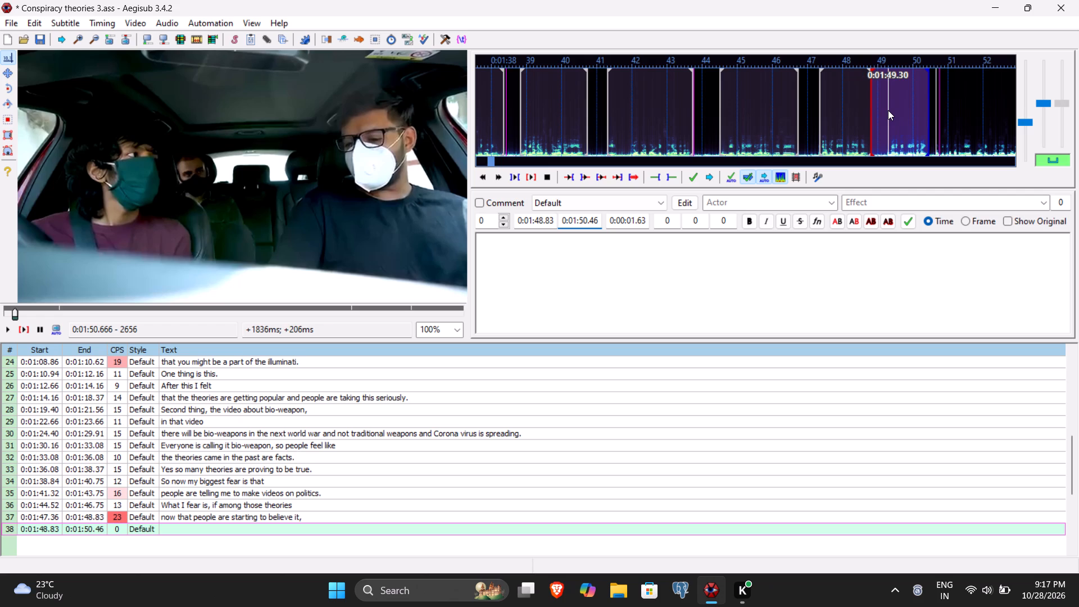
click(539, 221)
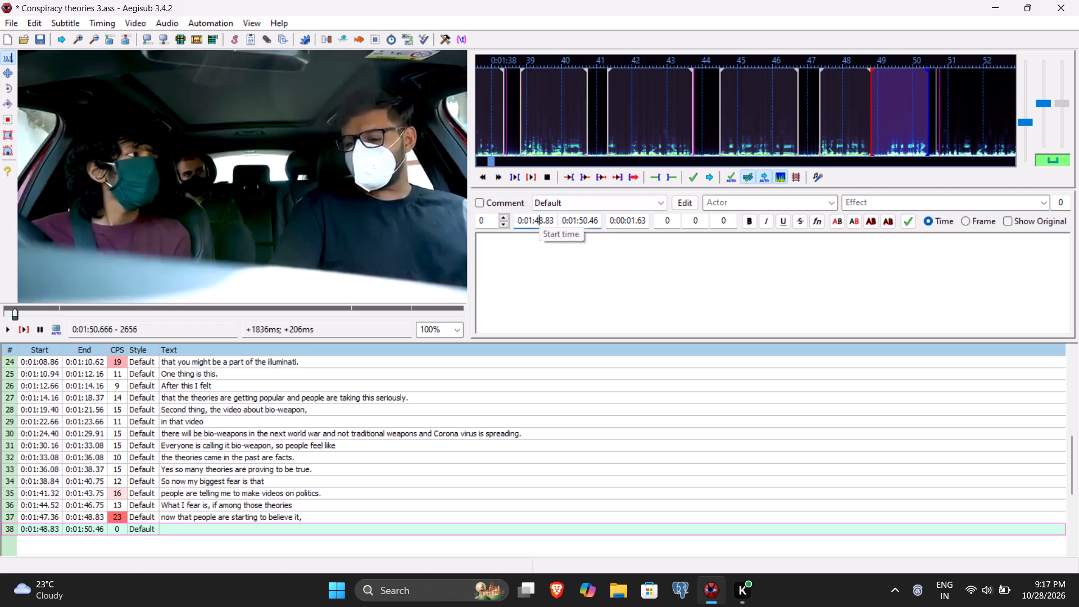
text(930)
Enter "if I make a theory," as the text of line 38 and commit it.
click(519, 301)
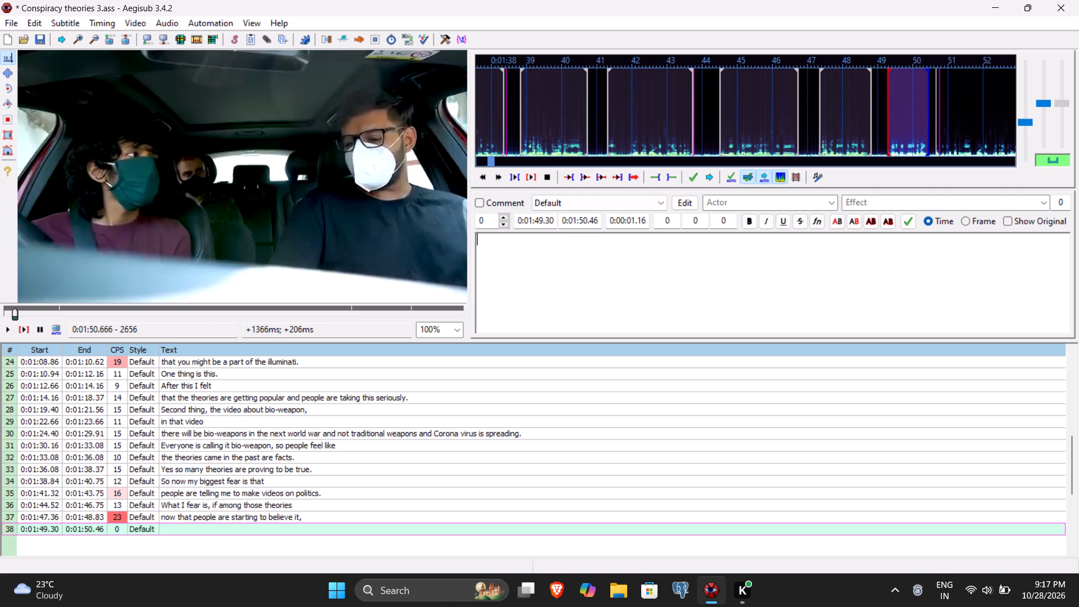
text(if I make a theory,)
key(Return)
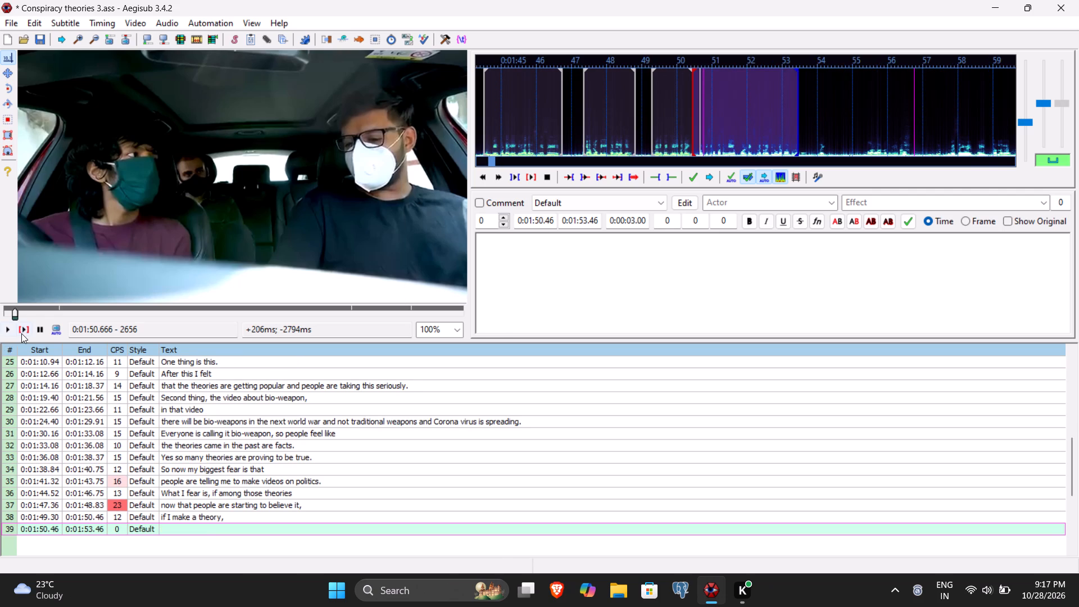
Play the video for line 39 and set its end time to 0:01:53.80.
click(21, 333)
click(7, 327)
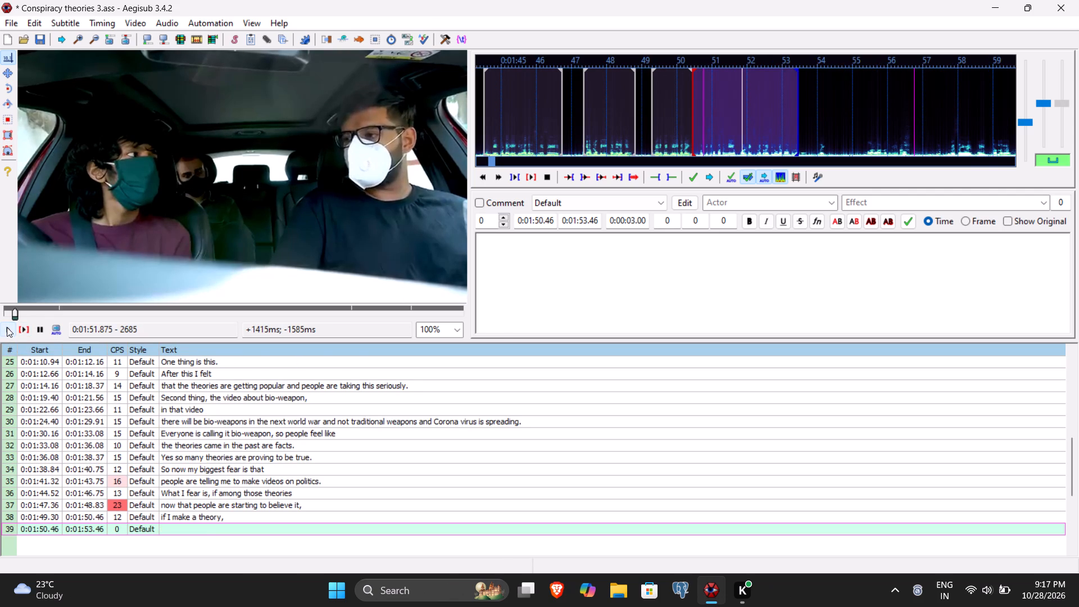
click(7, 327)
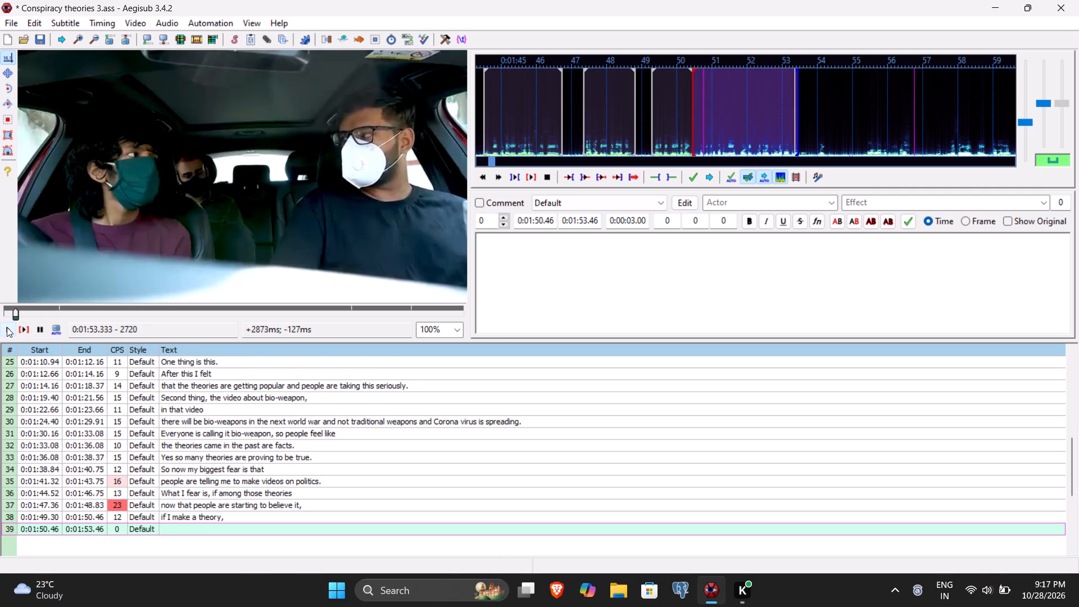
click(7, 327)
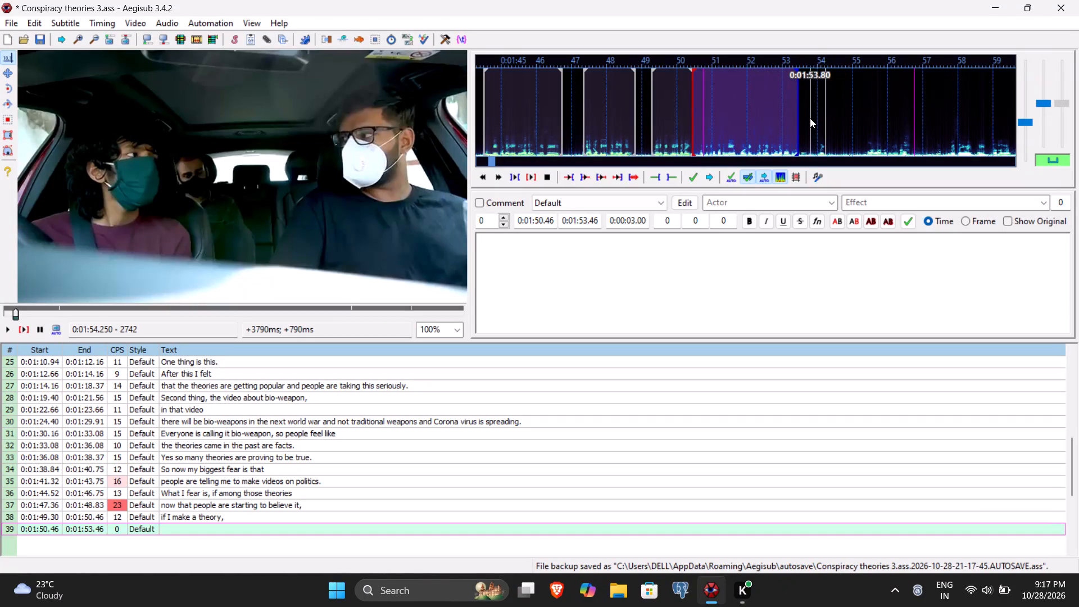
click(587, 223)
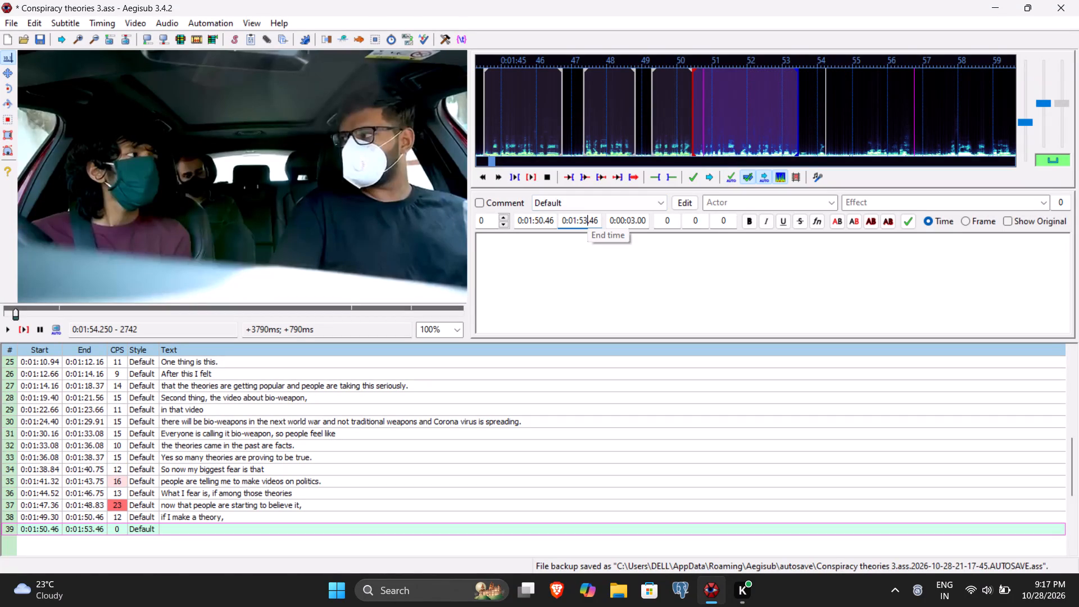
text(80)
Enter "and someone didn't like it, as people in the politics are really powerful," as the text of line 39 and commit it.
click(576, 271)
text(an)
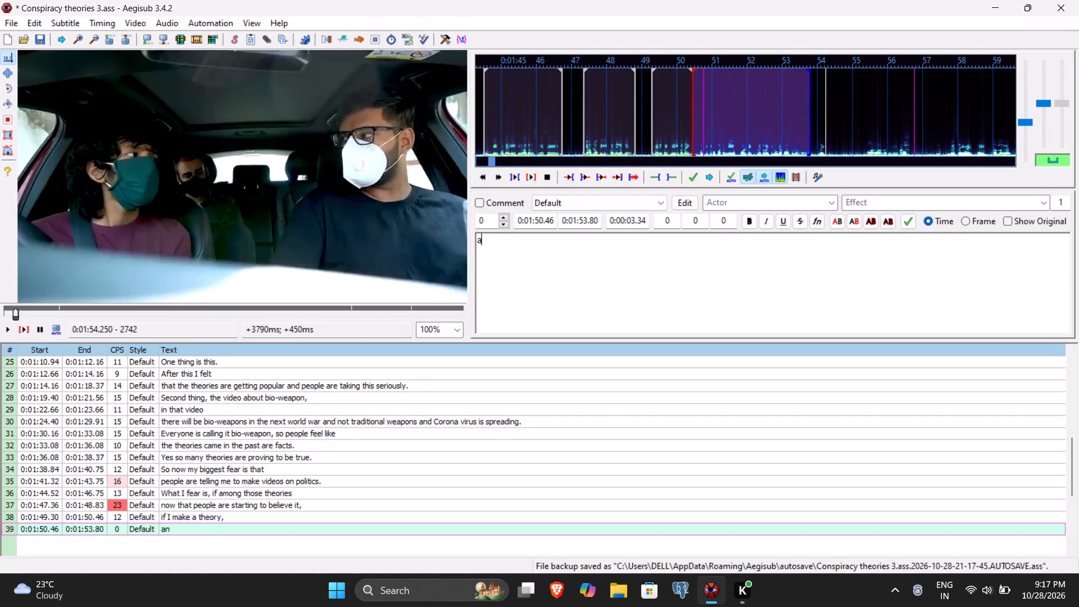
key(space)
key(BackSpace)
text(d someone didn't like it, as people)
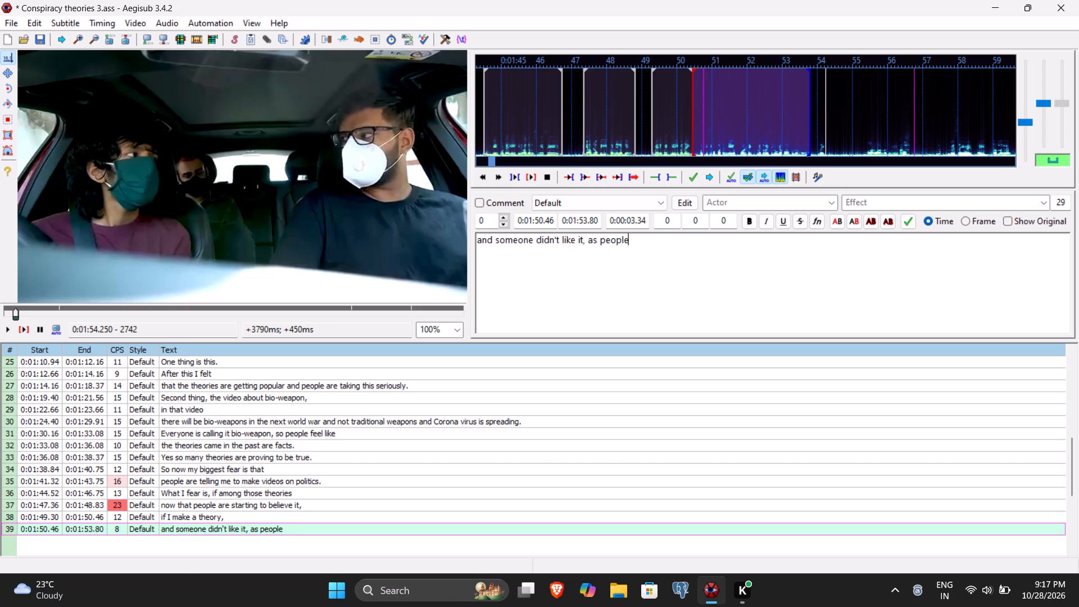
key(space)
text(in the politics are)
key(space)
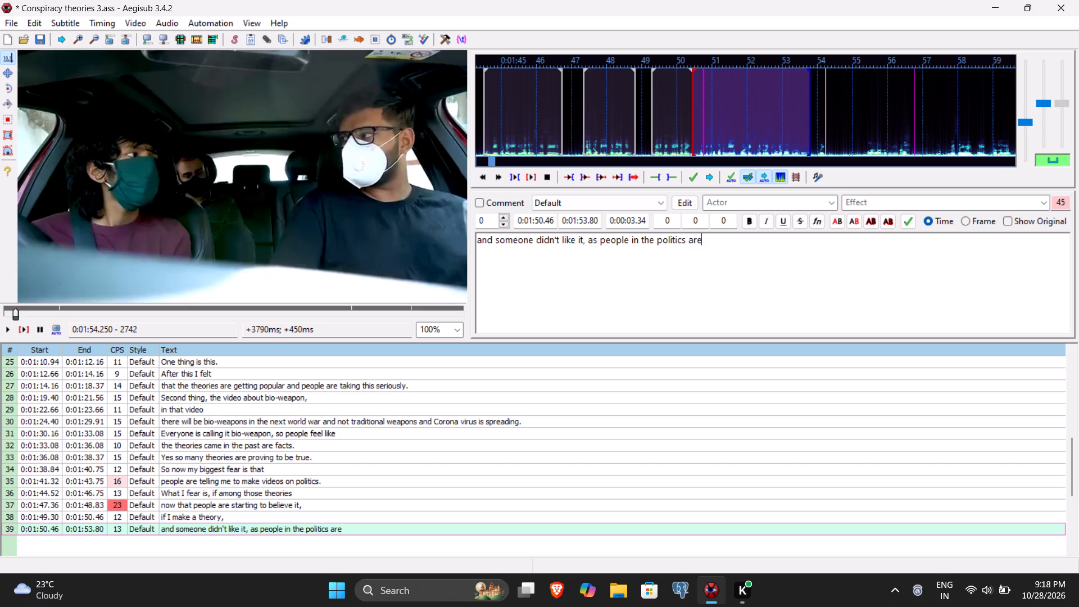
text(really powerful)
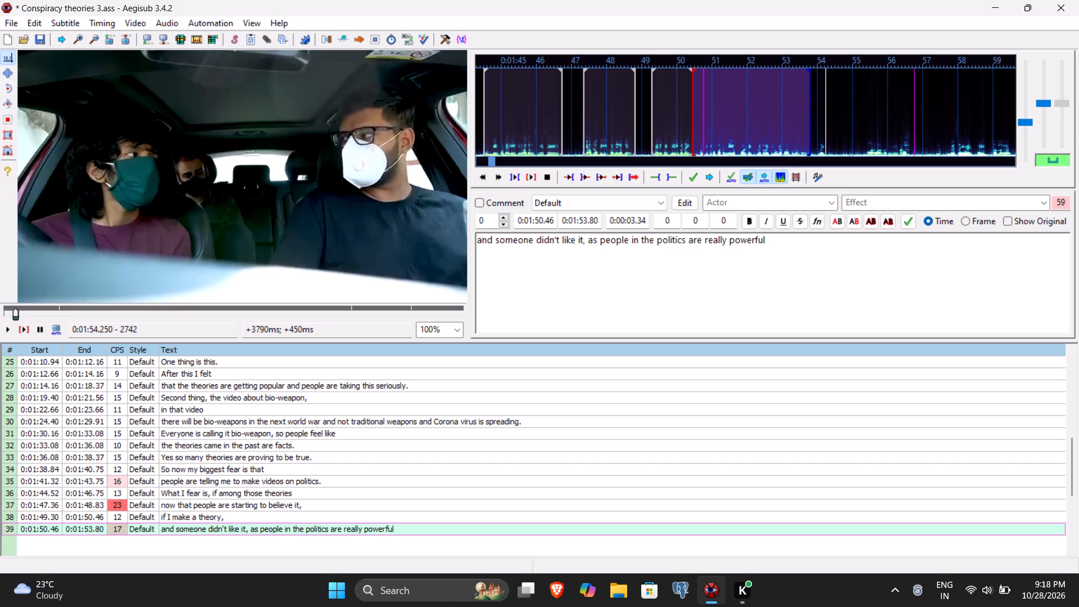
key(comma)
key(Return)
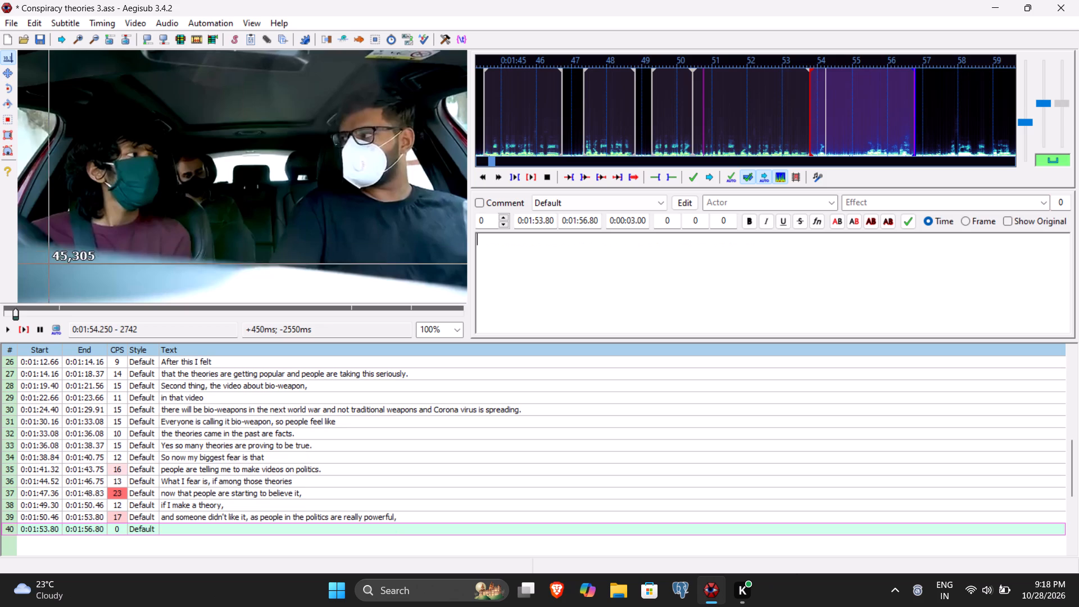
Play the video for line 40 and set its start time to 0:01:55.42.
click(29, 327)
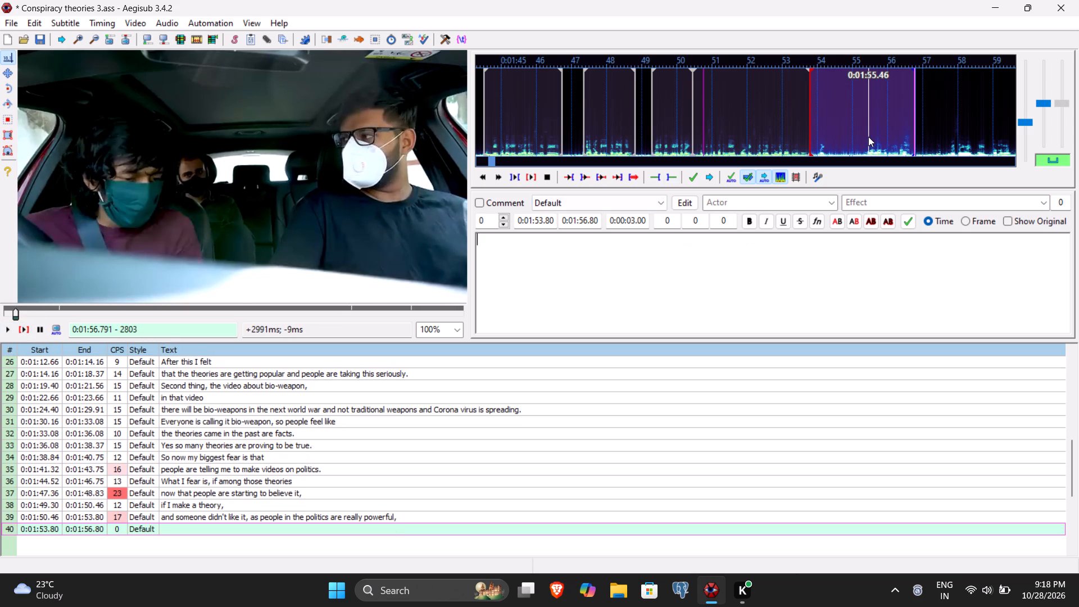
click(539, 223)
text(542)
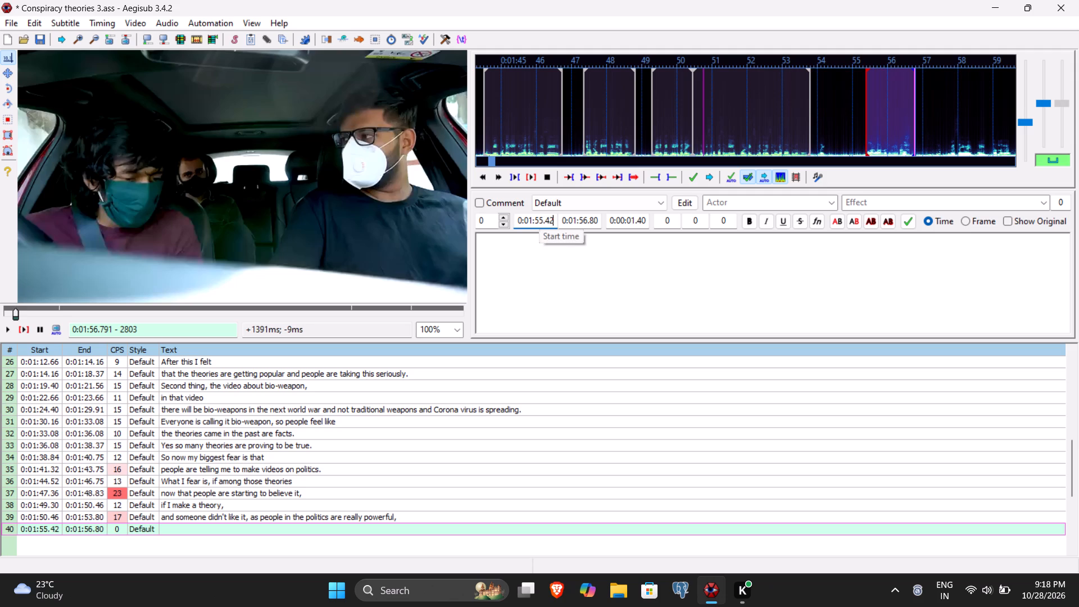
Enter "I hope they don't kill me." as the text of line 40 and commit it.
click(538, 255)
key(i)
key(BackSpace)
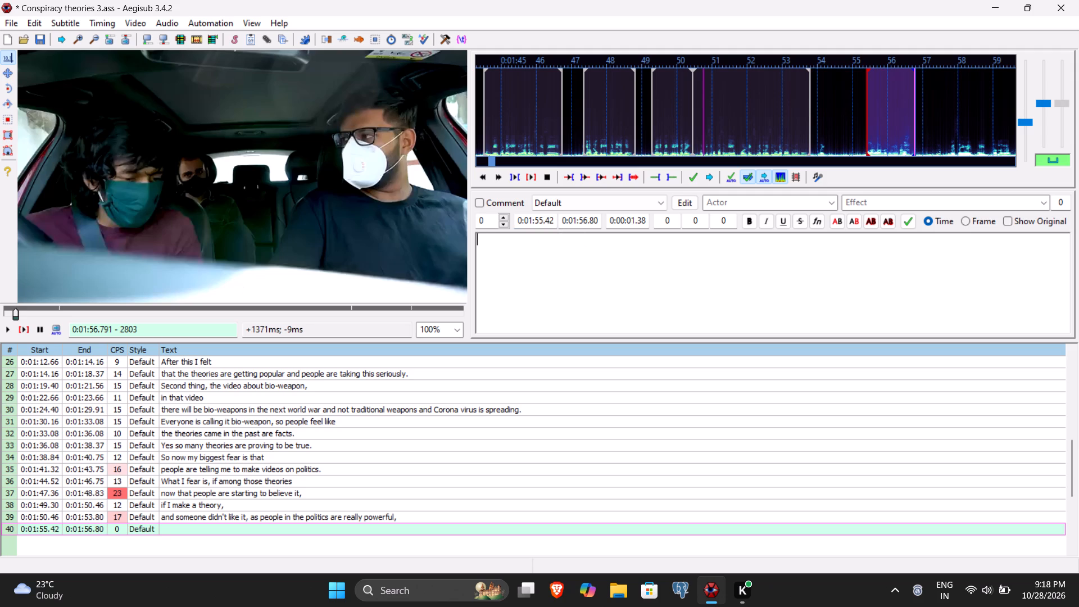
text(I do)
key(BackSpace)
key(BackSpace)
text(hope they don't kill me.)
key(Return)
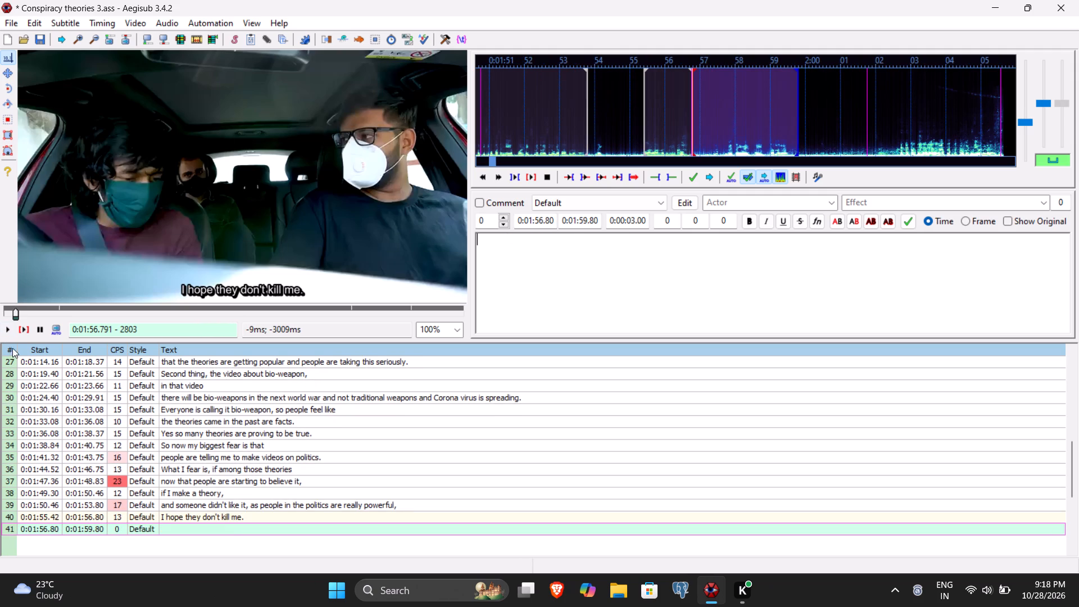
Play the video for line 41 and set its start time to 0:01:57.62.
click(21, 328)
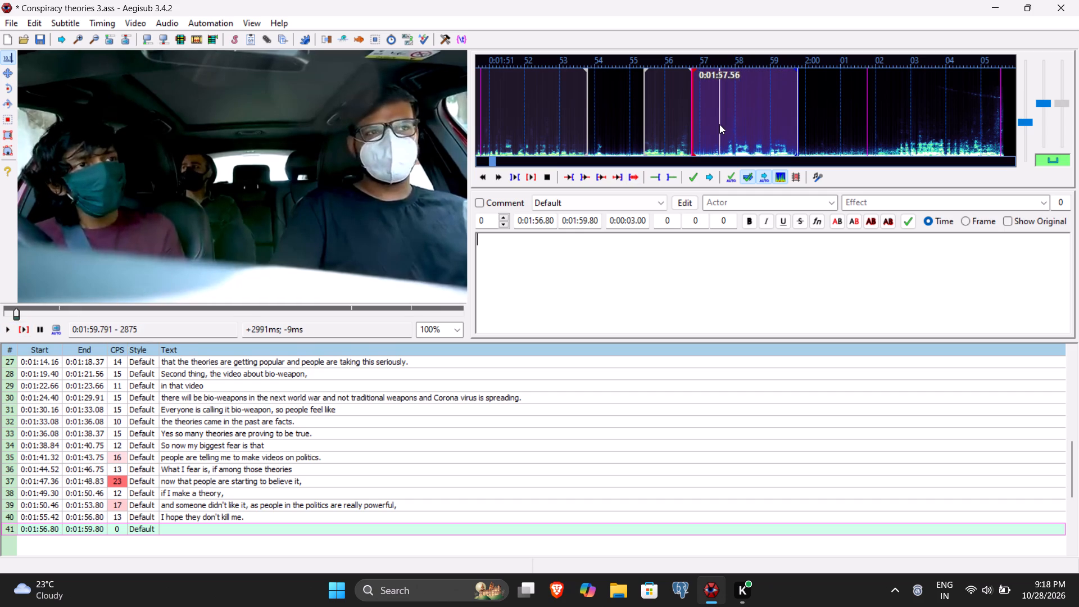
click(538, 223)
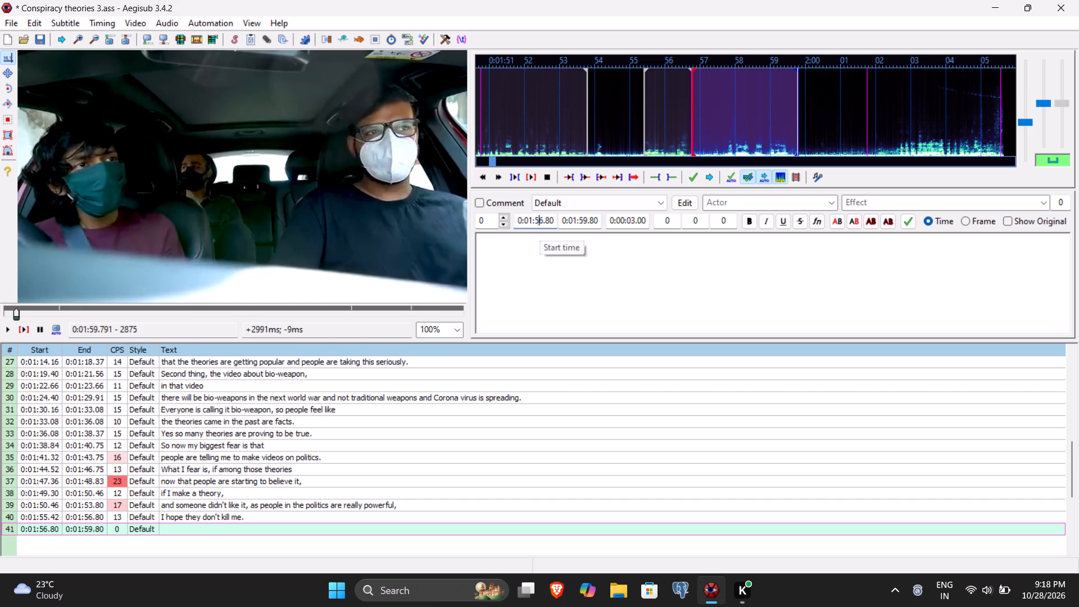
text(762)
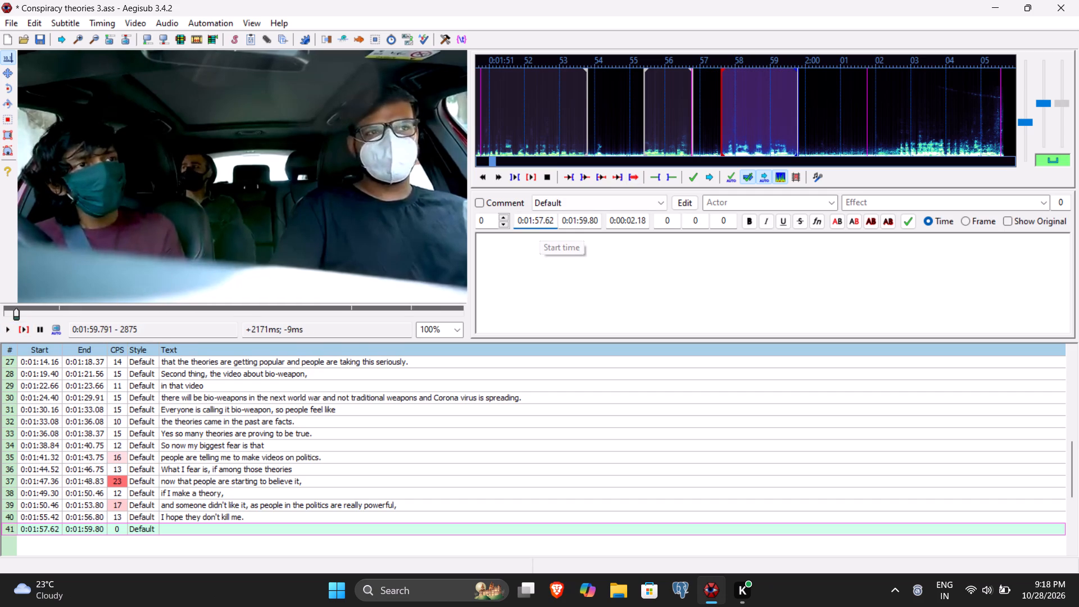
Enter "I'm really scared for my life." as the text of line 41, saving the subtitle file and committing the line.
click(532, 262)
key(shift+i)
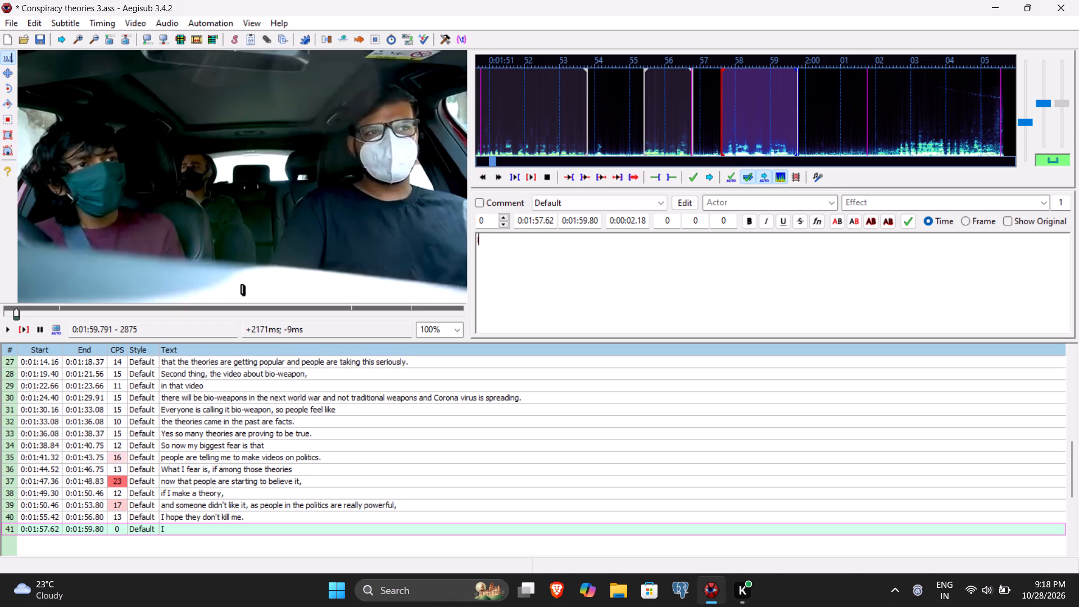
text('m really scared for my life.)
key(ctrl+s)
key(Return)
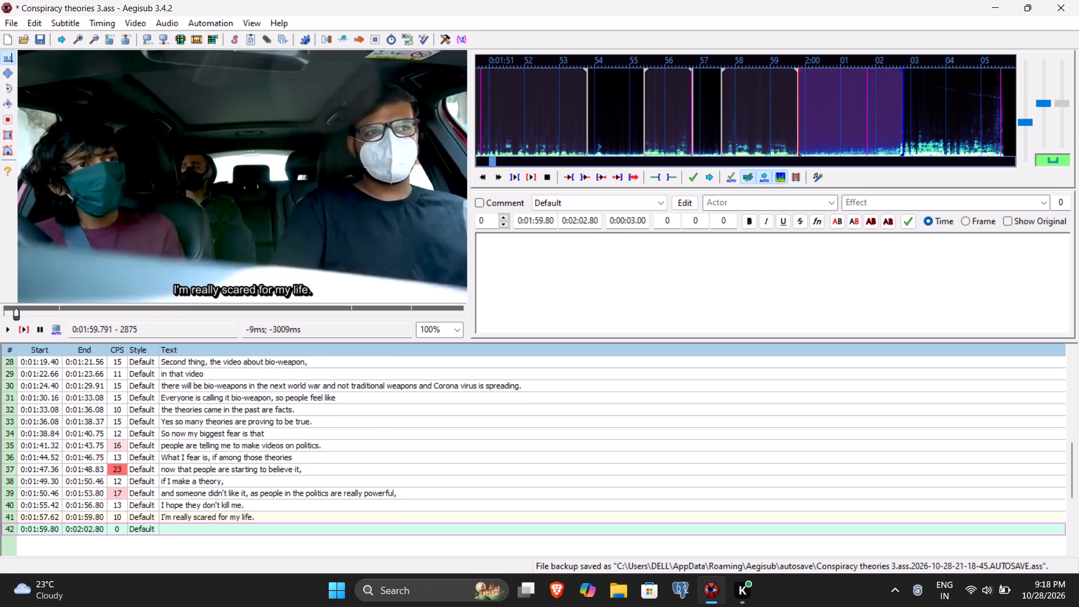
Play the video for line 42 and set its end time to 0:02:02.12.
click(24, 328)
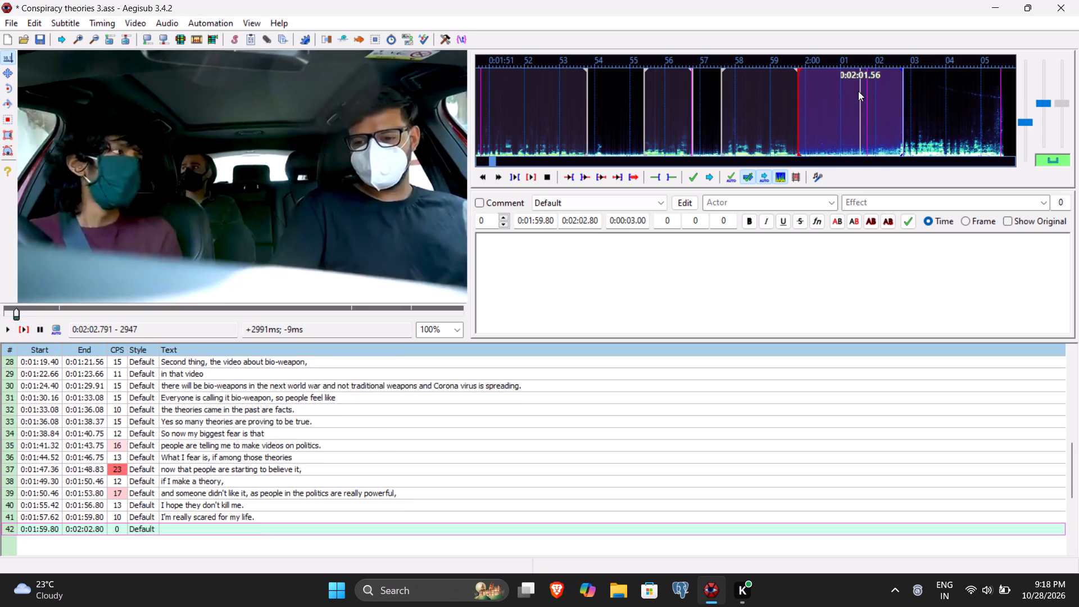
click(588, 221)
text(12)
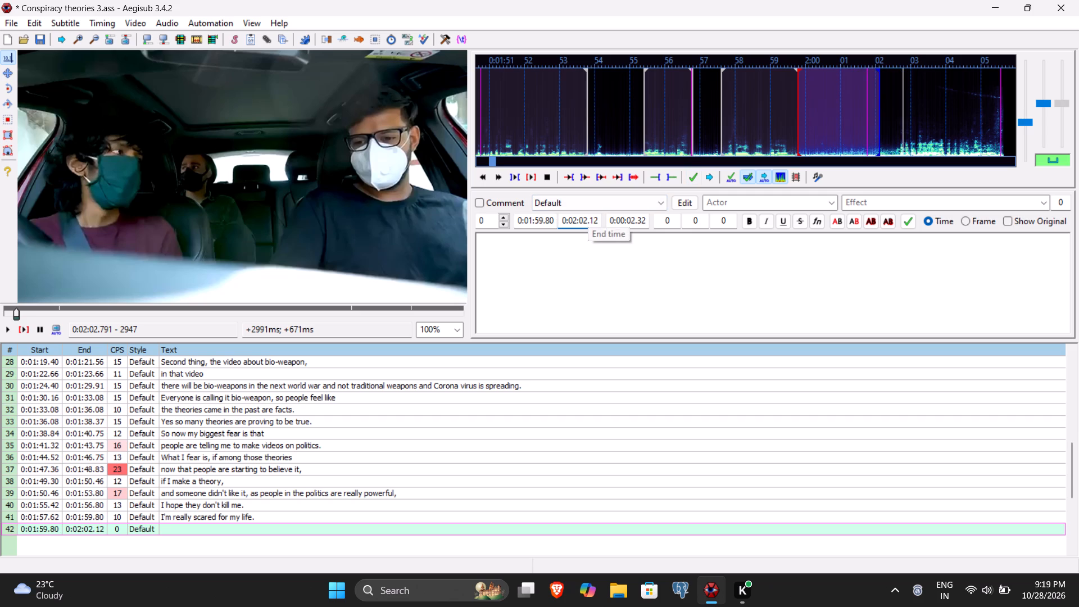
Enter "[No bro. It doesn't happen like that.]" as the text of line 42, replay the line and commit it.
click(570, 274)
text([No bro)
text(.)
key(space)
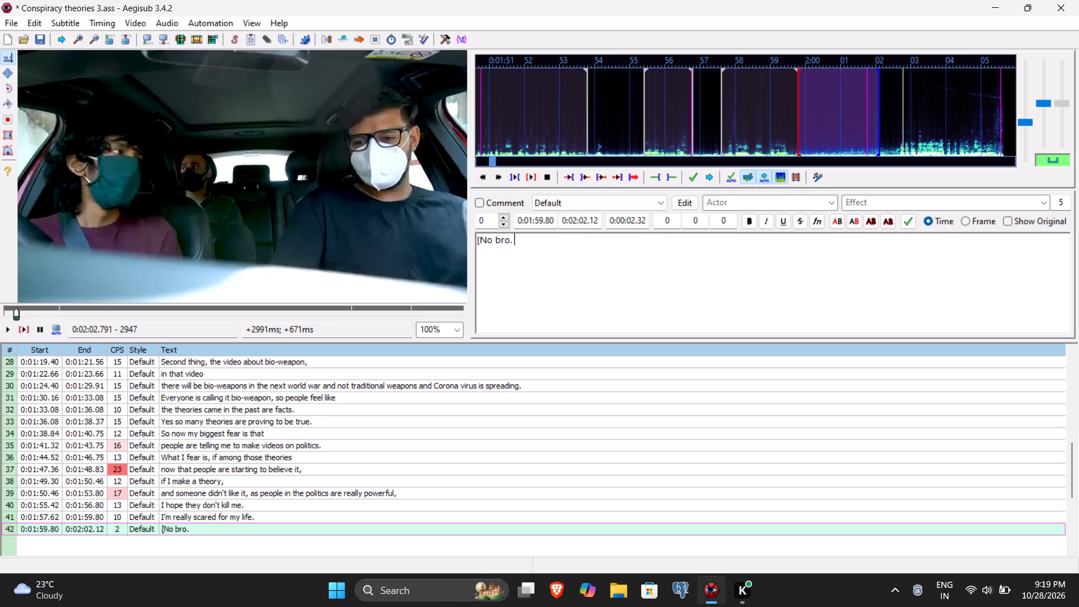
text(It doen)
key(BackSpace)
text(sn;t)
key(space)
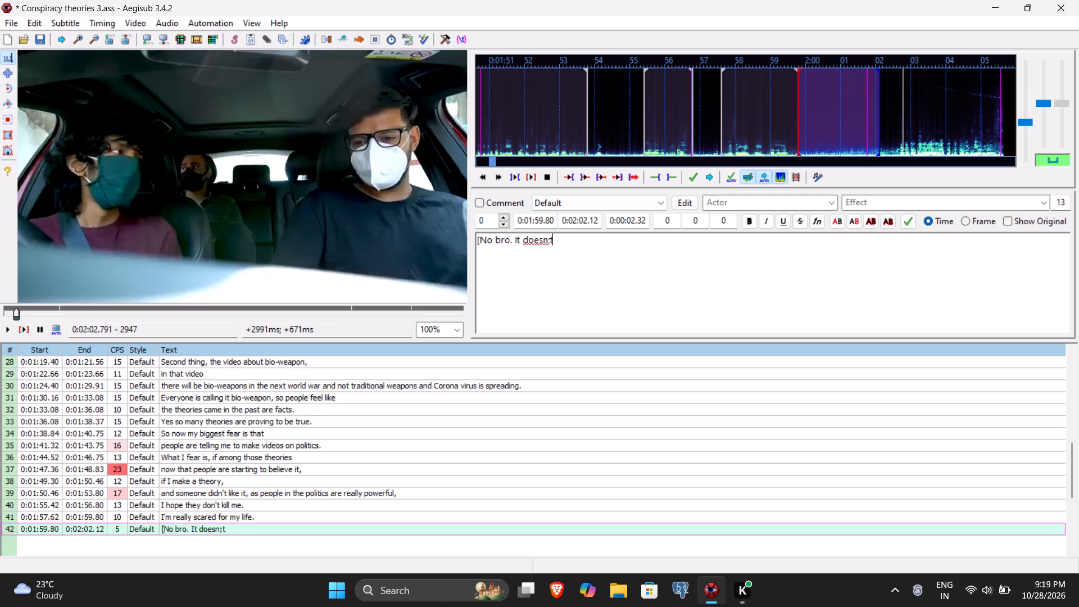
key(BackSpace)
key(BackSpace)
key(BackSpace)
text('t happen like that)
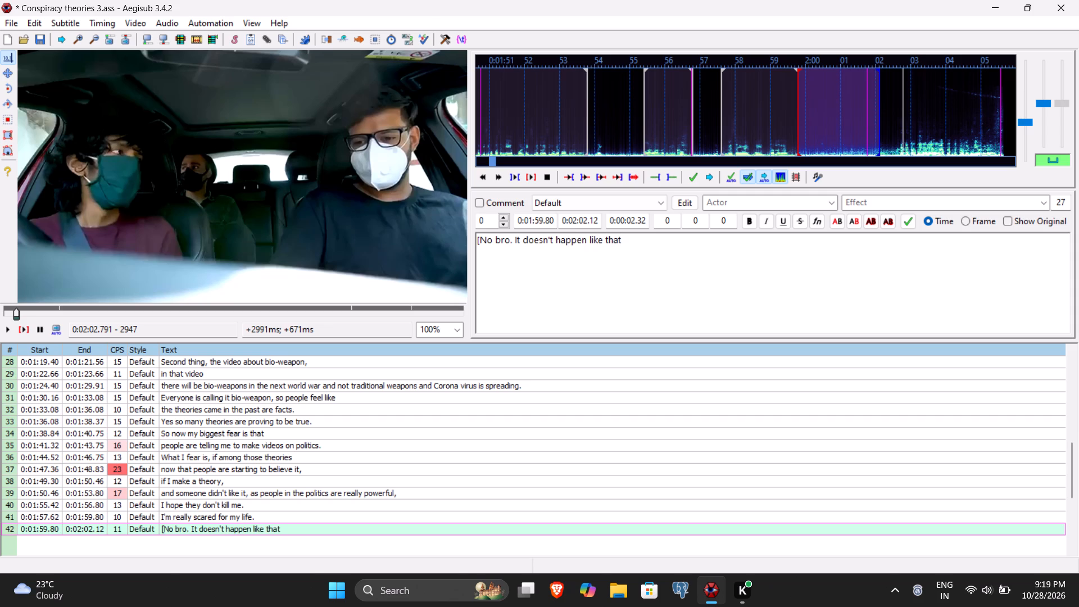
text(.])
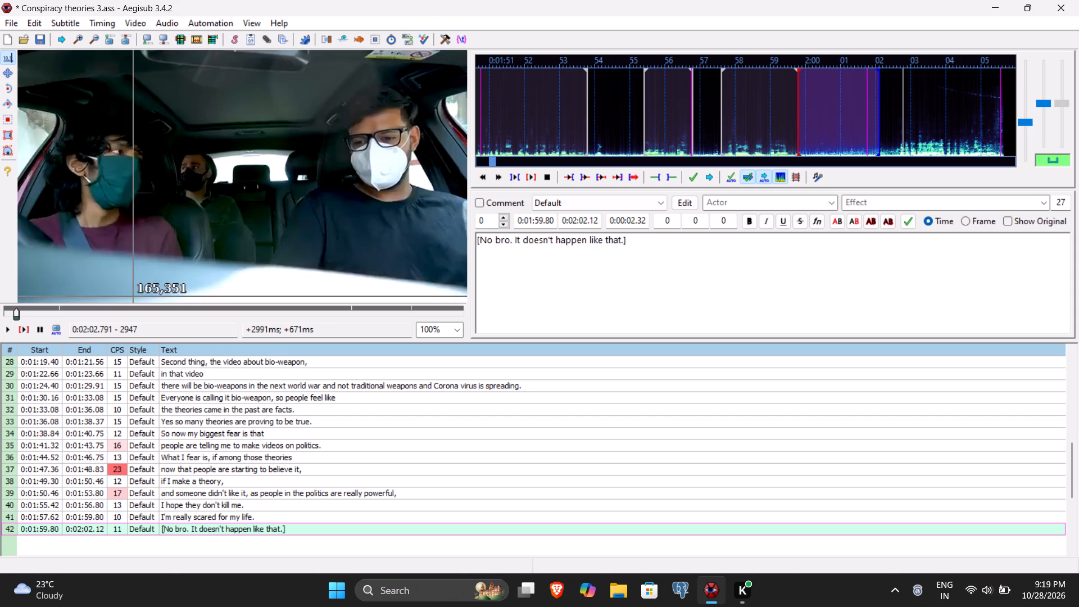
click(25, 327)
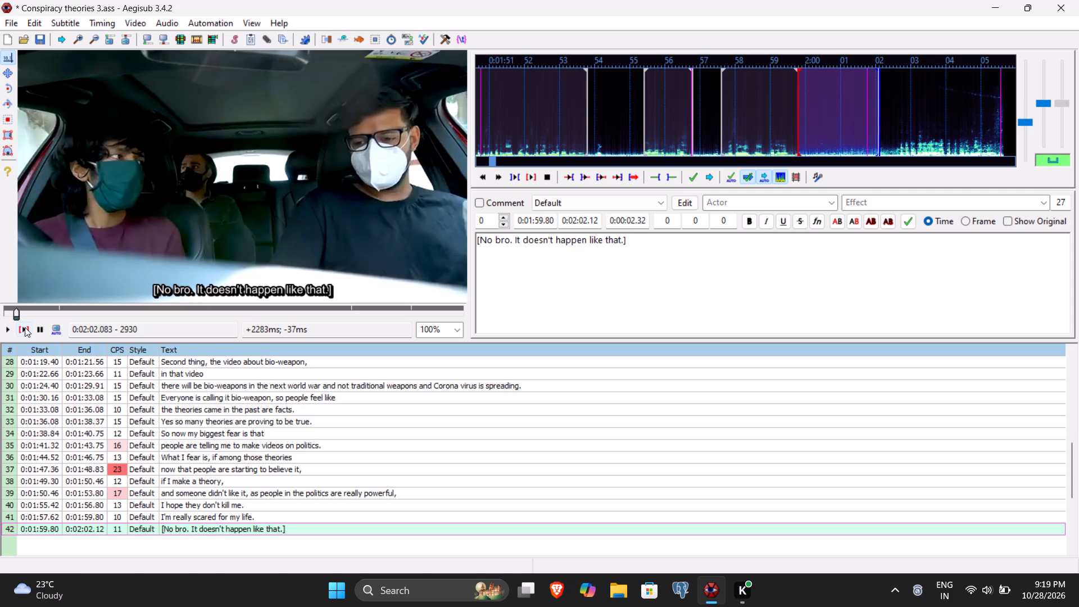
key(Return)
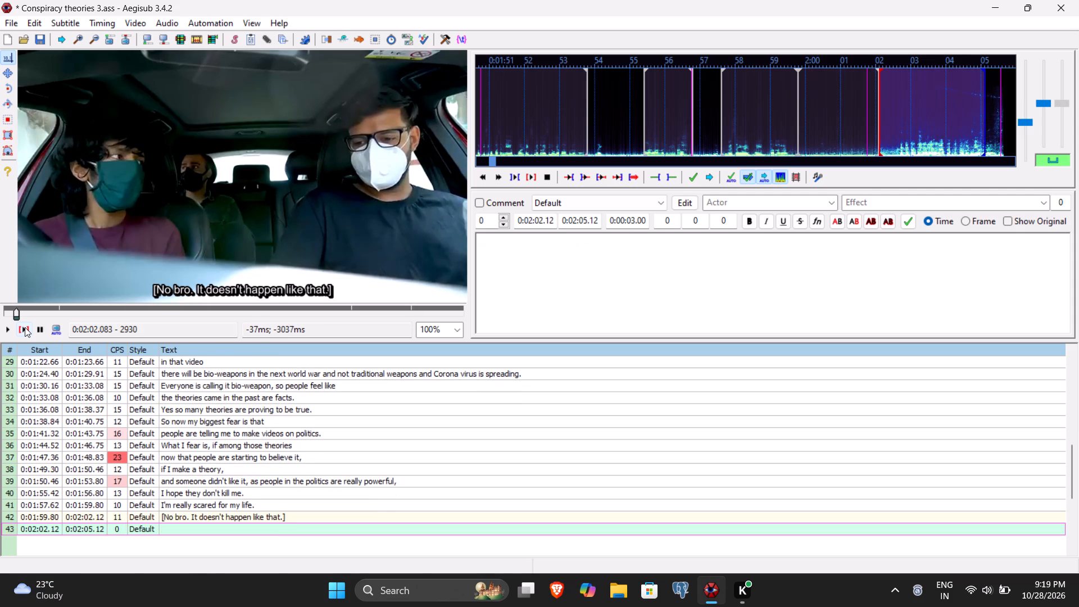
Play the video for line 43 and set its start time to 0:02:04.41 and end time to 0:02:05.58.
click(25, 327)
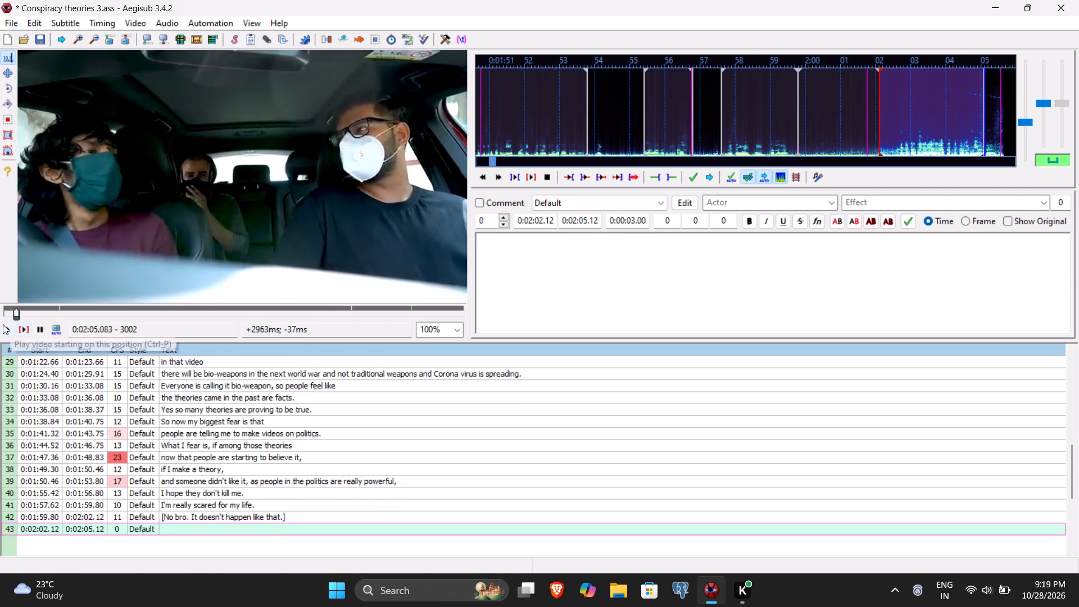
click(25, 329)
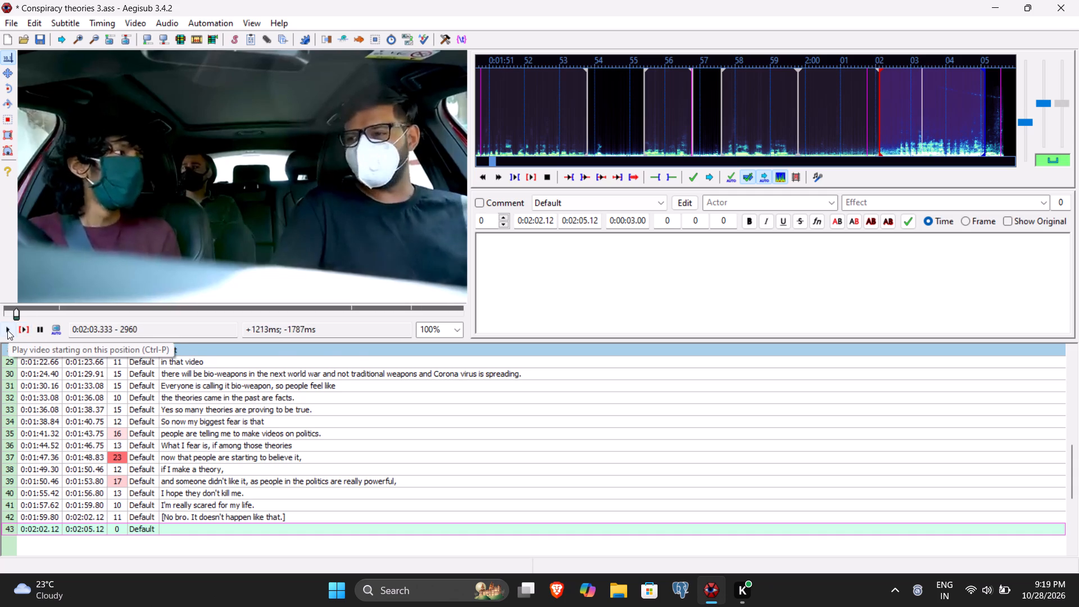
click(7, 330)
double_click(7, 330)
double_click(7, 330)
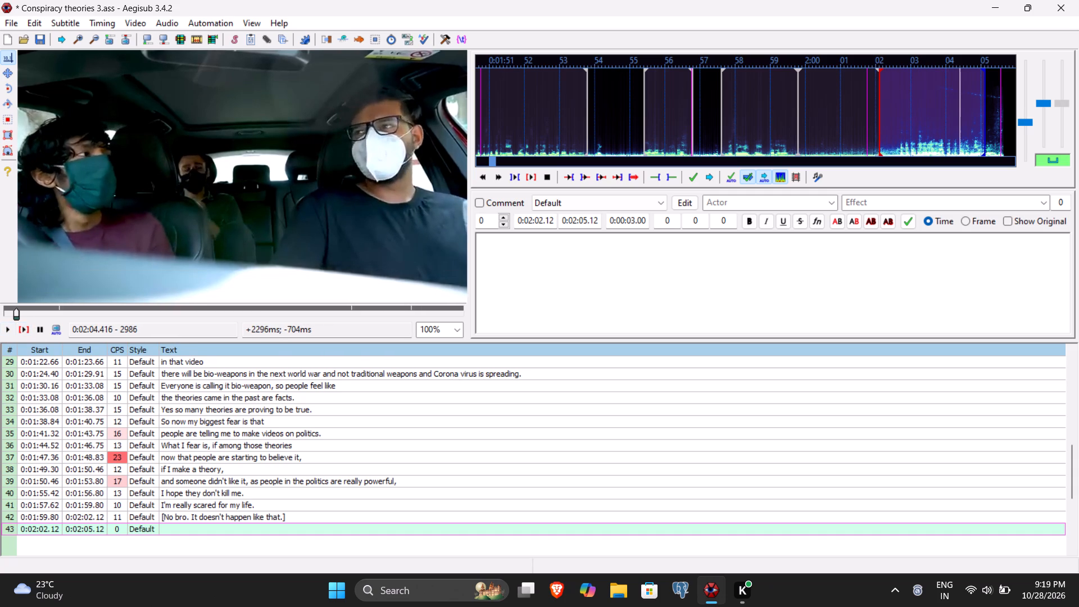
click(538, 221)
text(441)
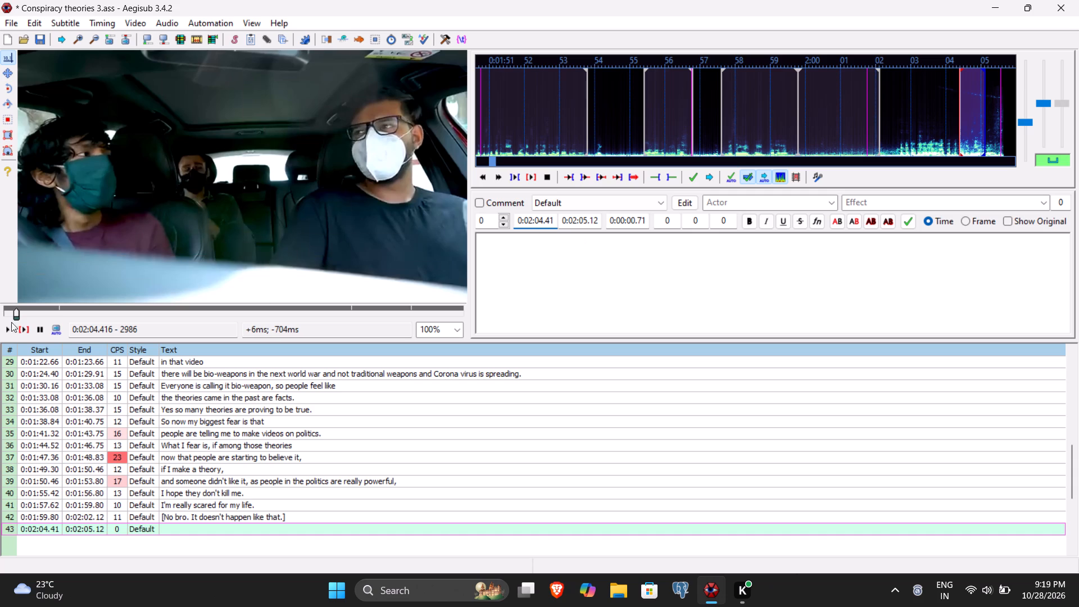
click(15, 329)
click(8, 328)
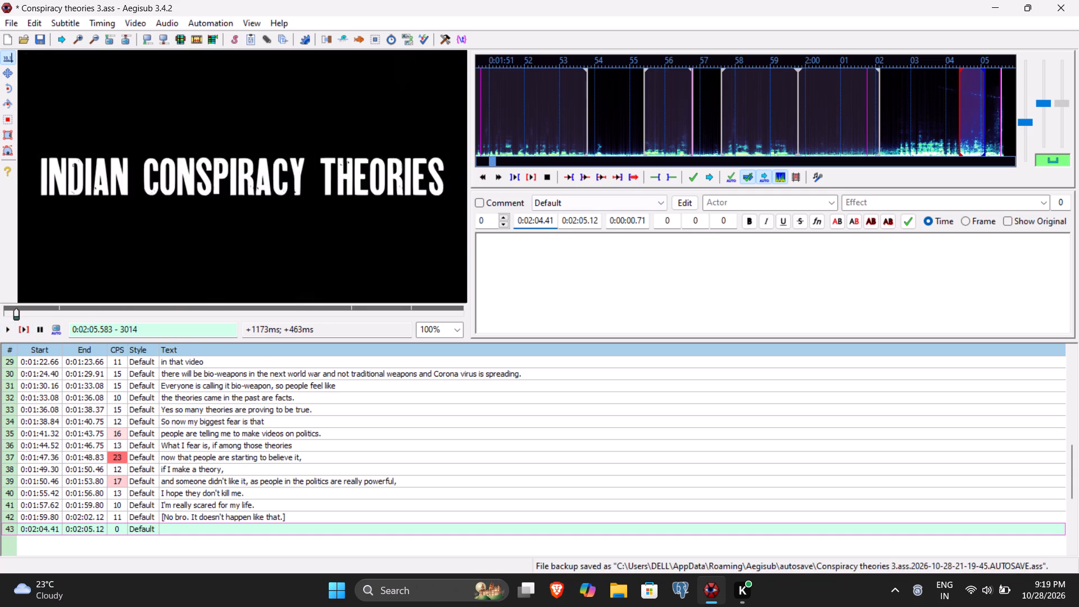
click(583, 222)
text(55)
key(8)
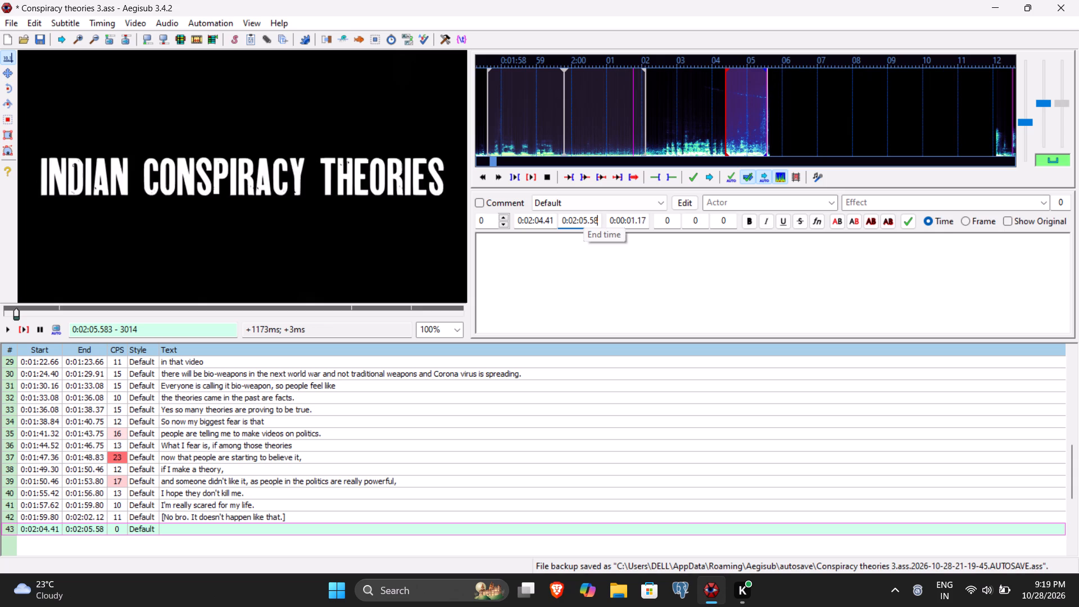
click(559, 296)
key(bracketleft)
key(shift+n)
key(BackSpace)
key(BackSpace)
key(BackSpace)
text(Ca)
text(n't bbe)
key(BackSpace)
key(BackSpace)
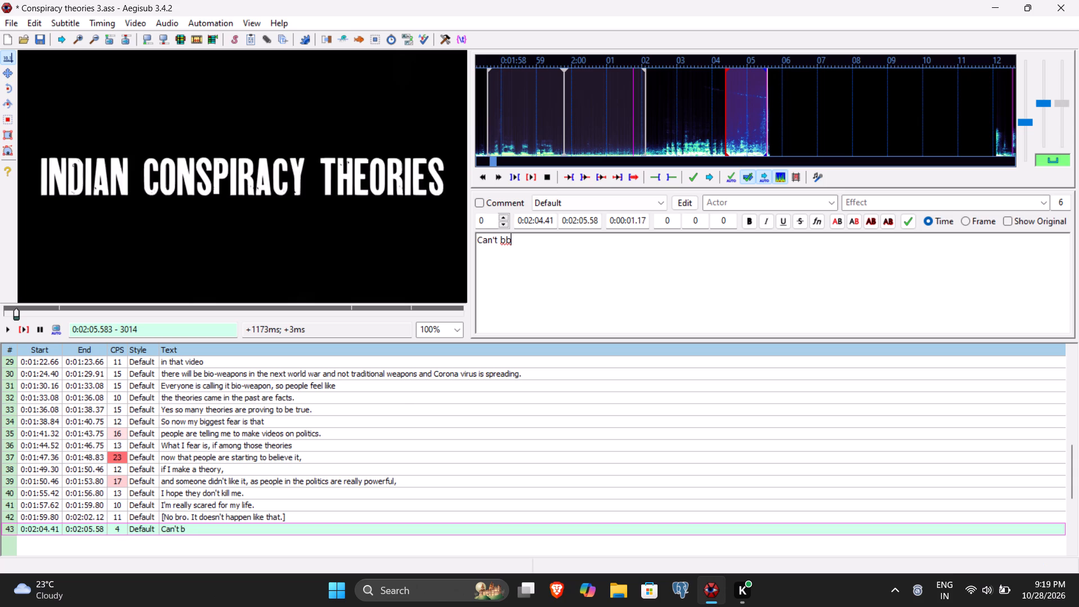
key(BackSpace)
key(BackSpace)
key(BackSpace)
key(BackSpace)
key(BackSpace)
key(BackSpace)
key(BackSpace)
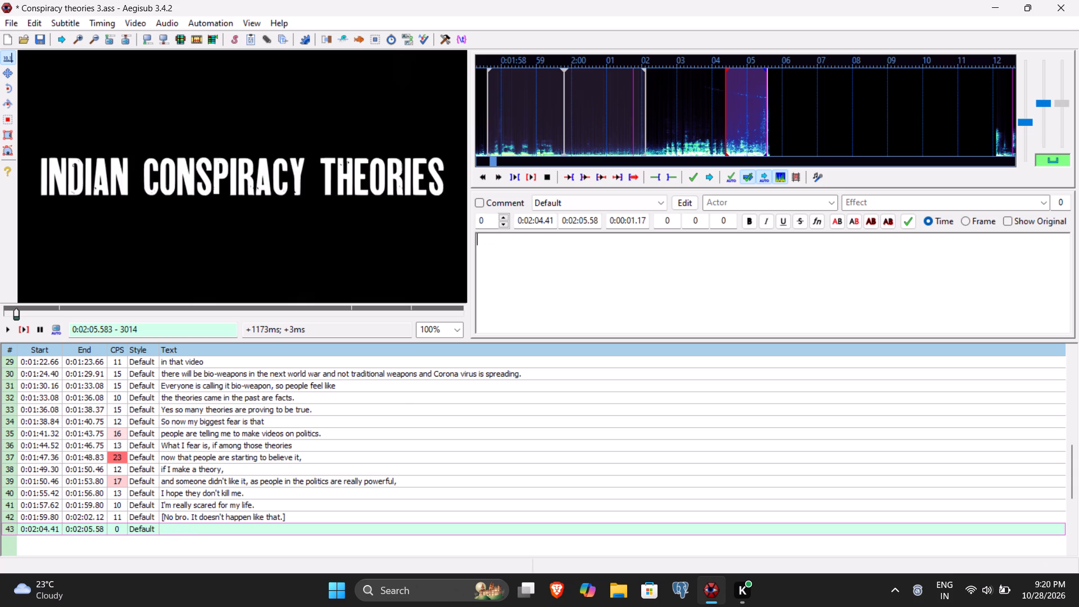
Enter "Hope nothing happens." as the text of line 43, saving the subtitle file and committing the line.
text(Hope t)
key(BackSpace)
text(nothing happnes)
key(BackSpace)
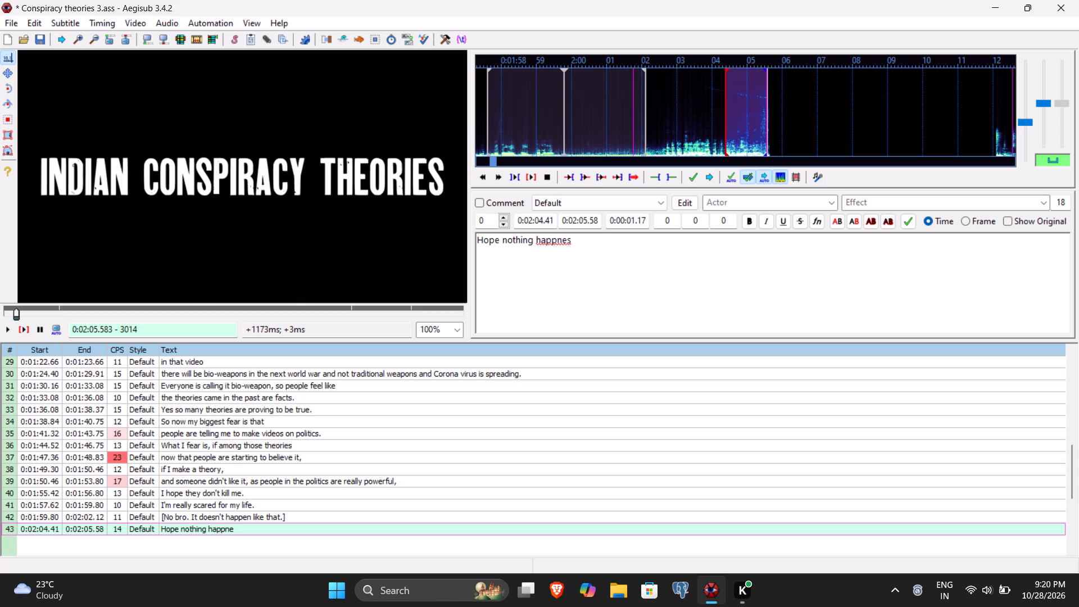
key(BackSpace)
key(BackSpace)
text(ens.)
key(ctrl+s)
key(Return)
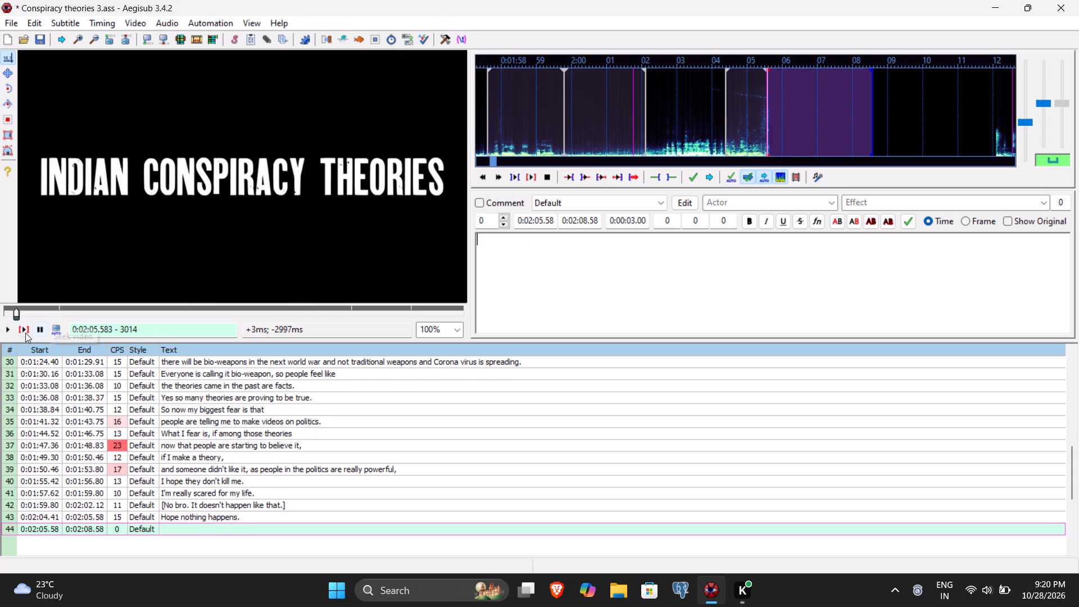
Play the video for line 44 and set its start time to 0:02:12.02.
click(21, 334)
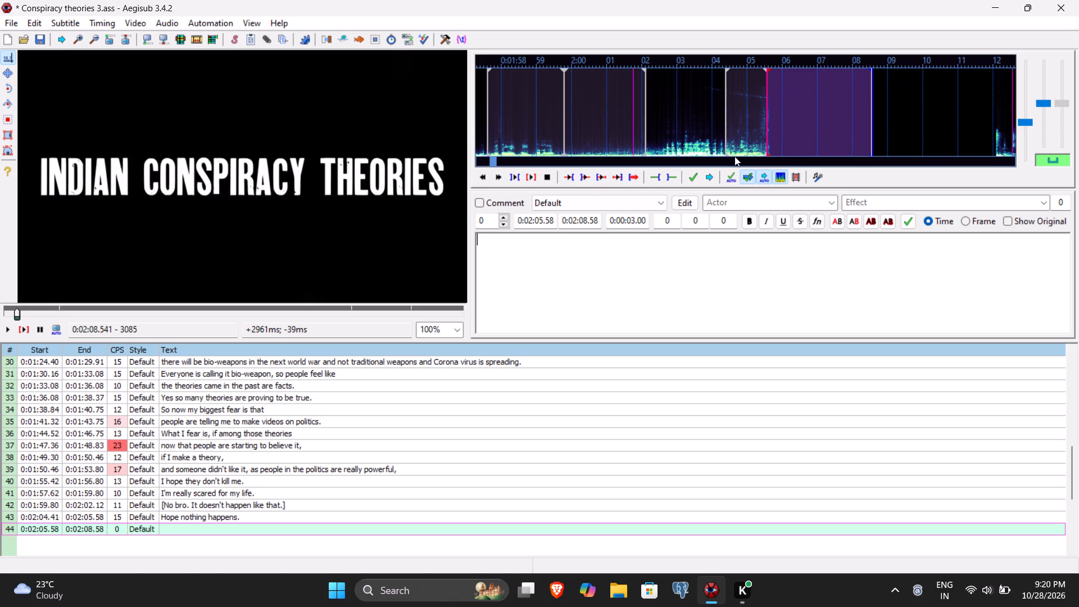
click(534, 219)
text(1202)
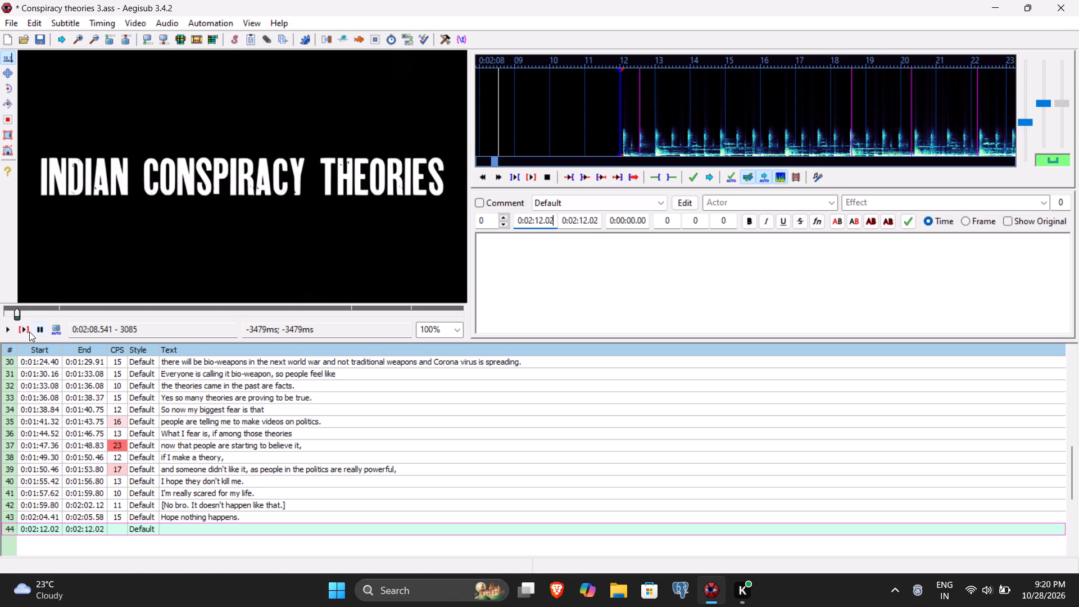
Play the video onward from line 44's start through the intro sequence, pausing repeatedly to listen for the next spoken line.
click(25, 328)
click(8, 328)
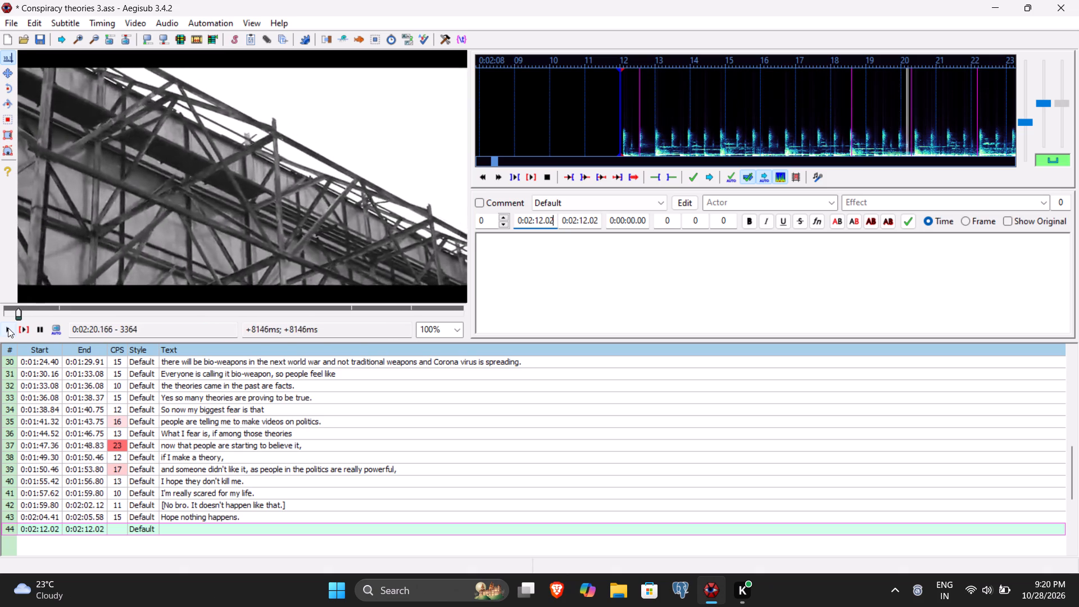
click(8, 328)
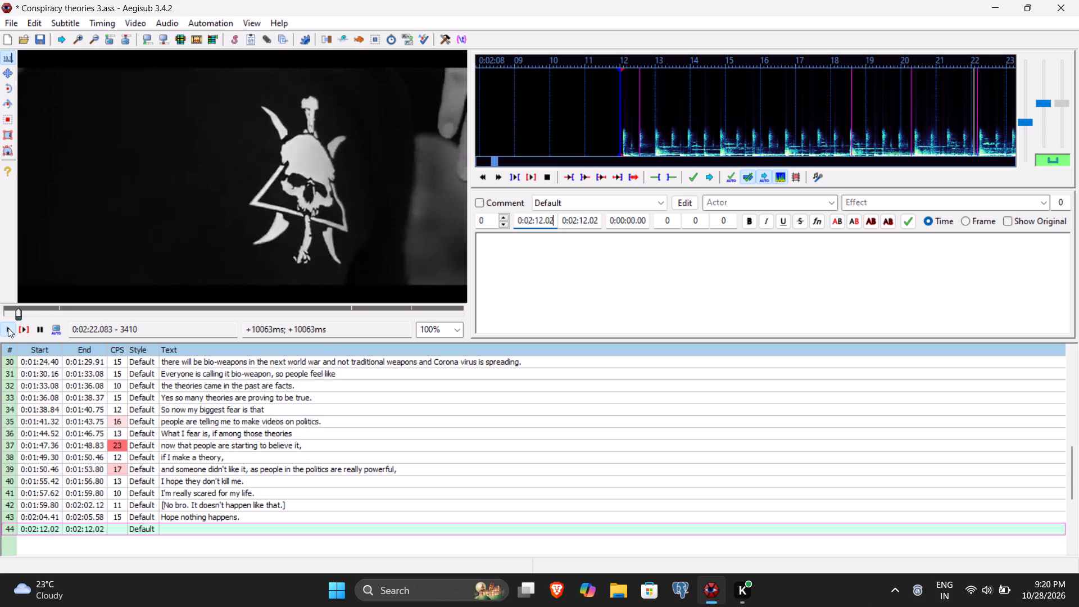
click(8, 328)
click(8, 328)
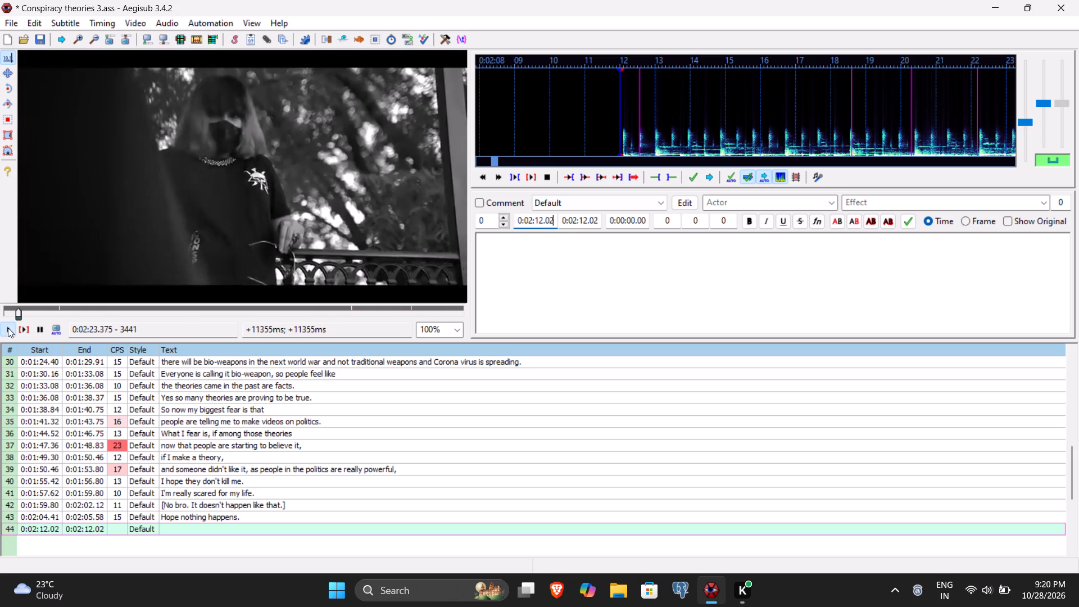
click(8, 328)
click(8, 328)
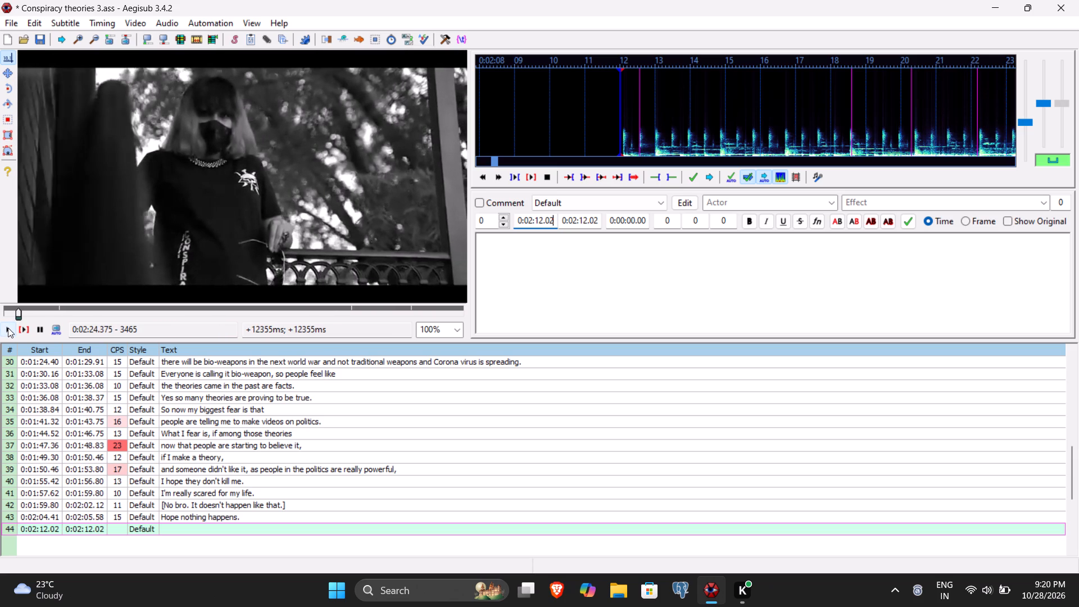
click(8, 328)
click(8, 328)
click(8, 328)
click(8, 328)
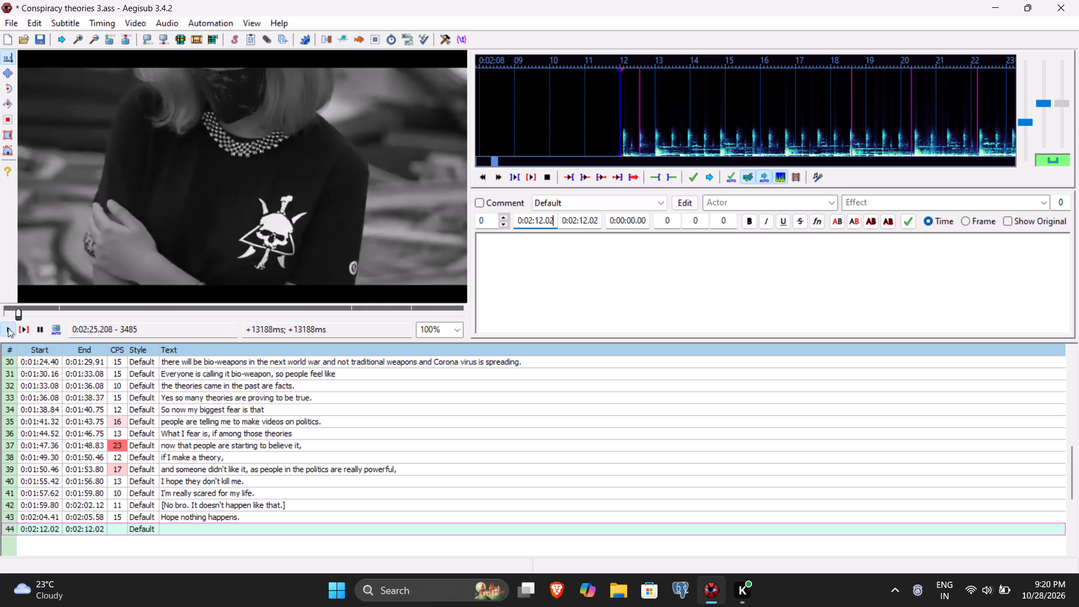
click(8, 328)
click(8, 328)
click(8, 328)
click(8, 328)
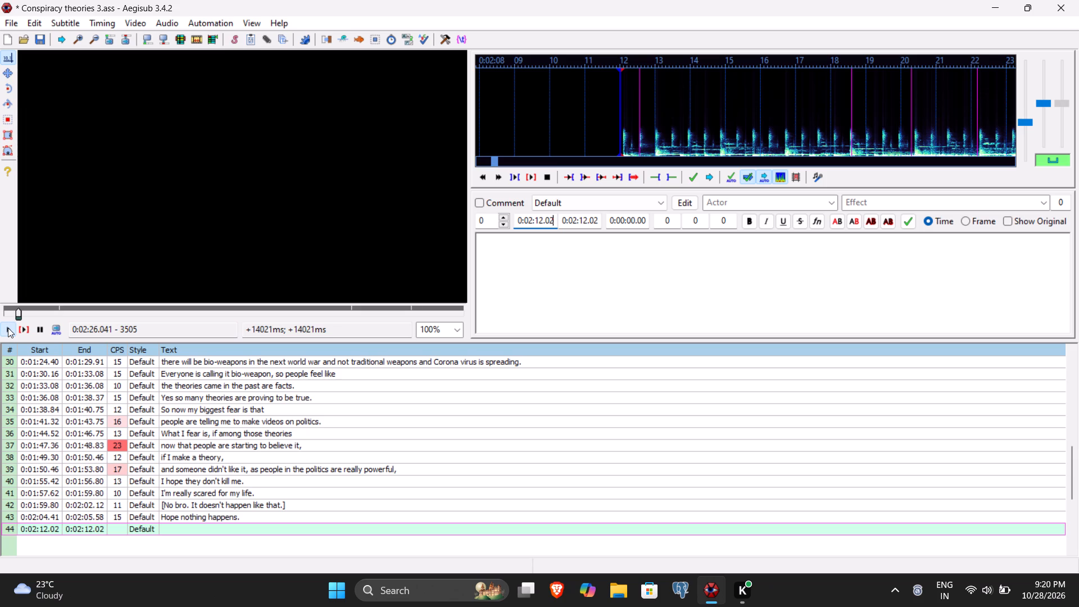
double_click(8, 328)
click(8, 328)
click(8, 328)
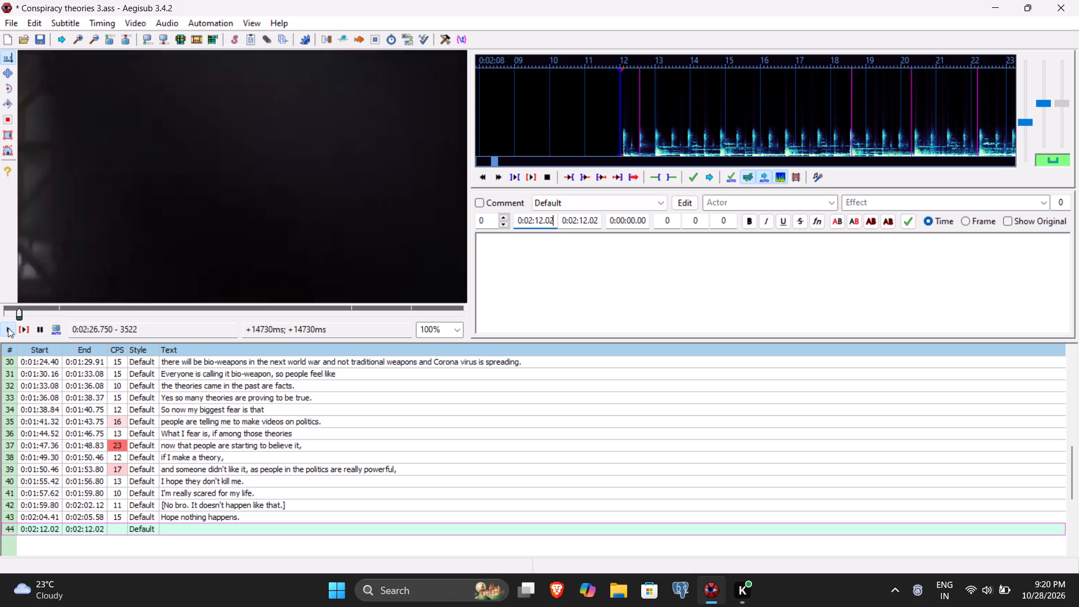
click(8, 328)
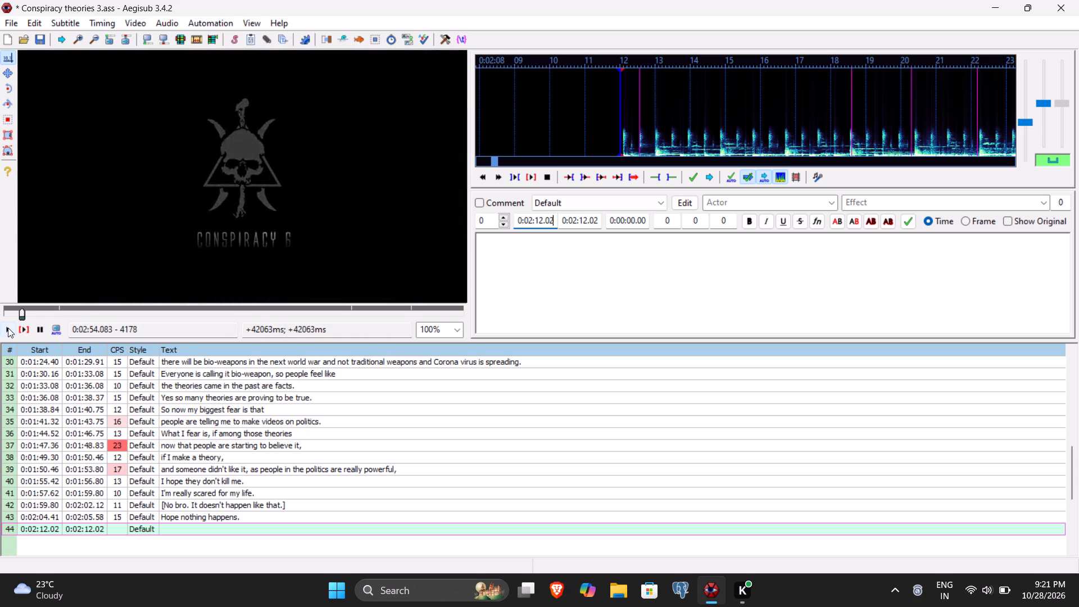
click(8, 328)
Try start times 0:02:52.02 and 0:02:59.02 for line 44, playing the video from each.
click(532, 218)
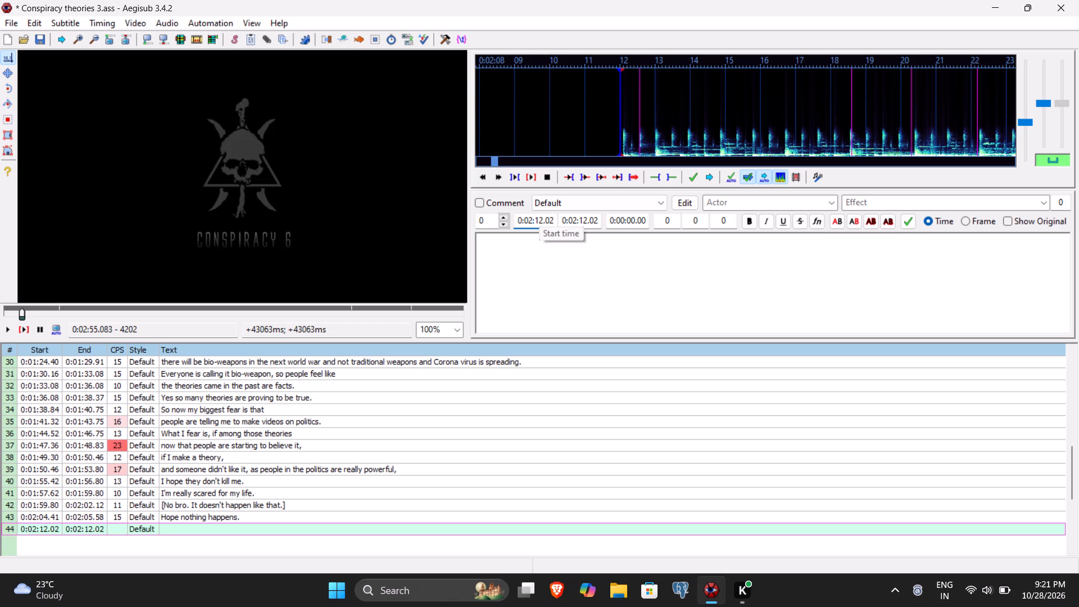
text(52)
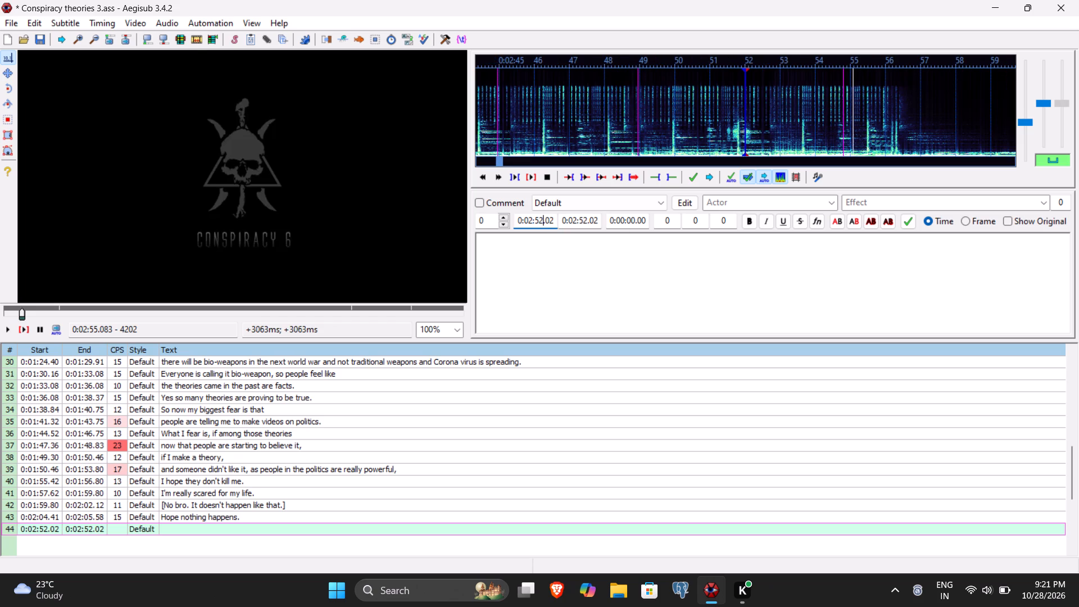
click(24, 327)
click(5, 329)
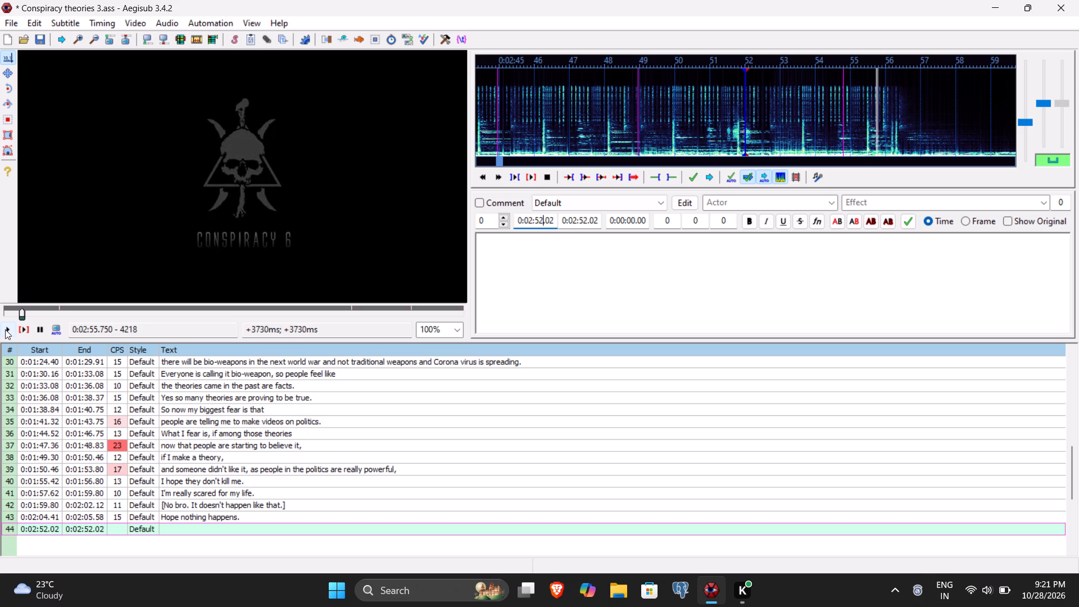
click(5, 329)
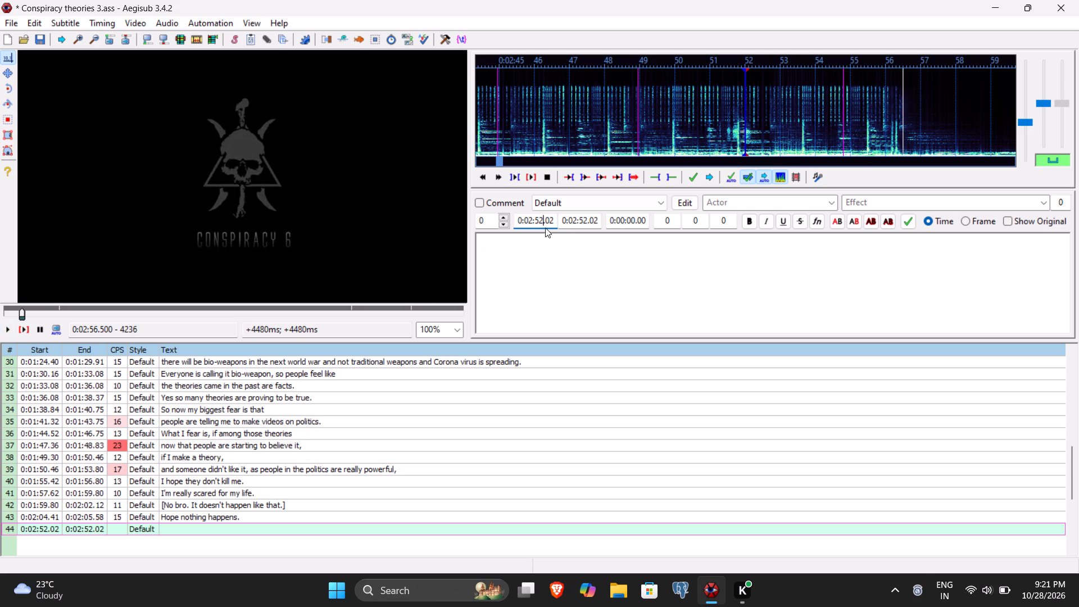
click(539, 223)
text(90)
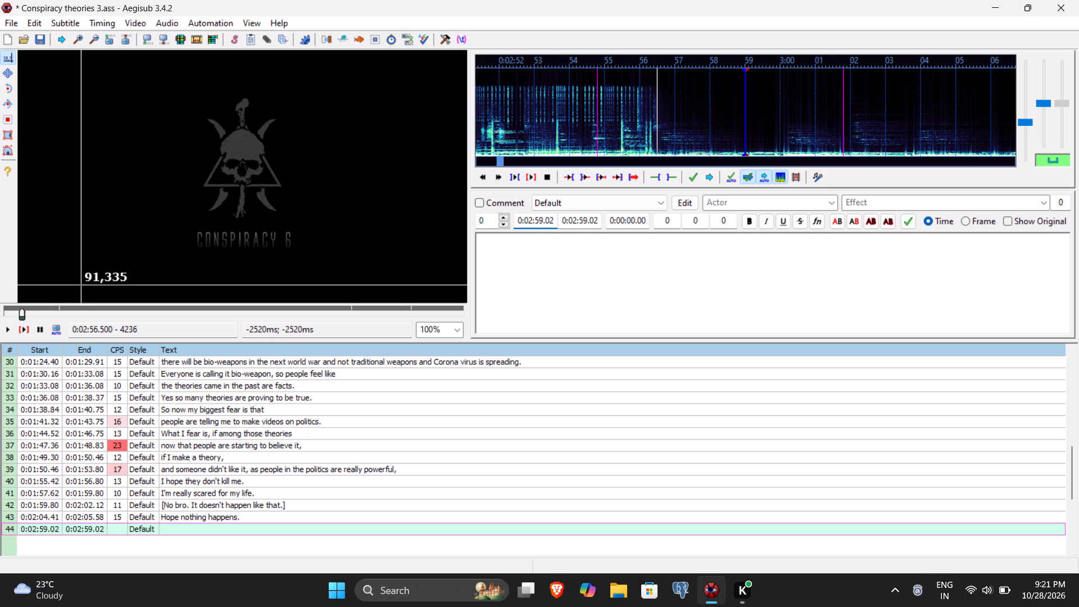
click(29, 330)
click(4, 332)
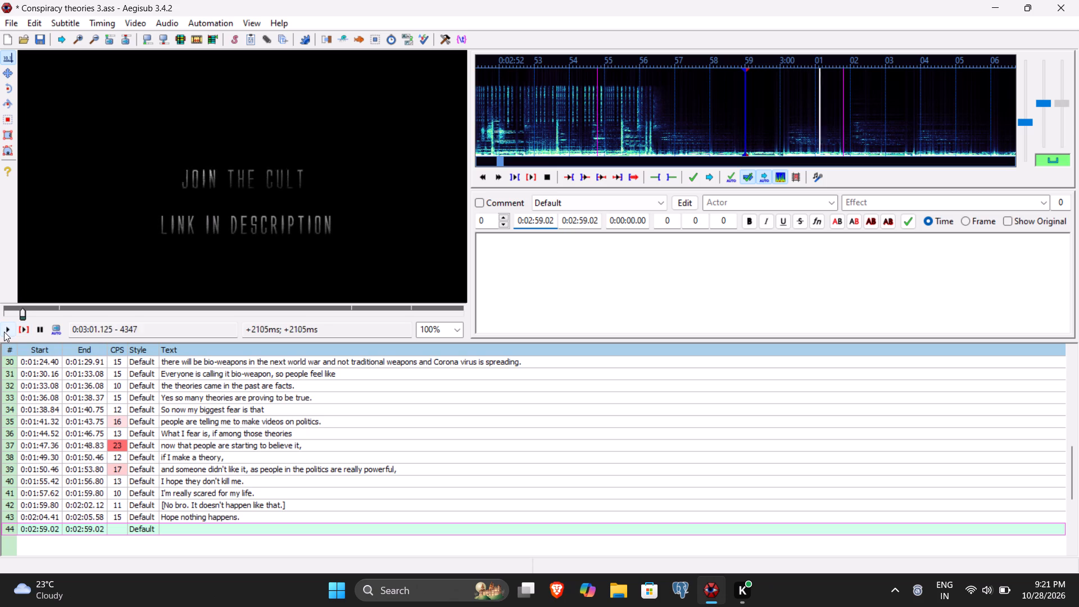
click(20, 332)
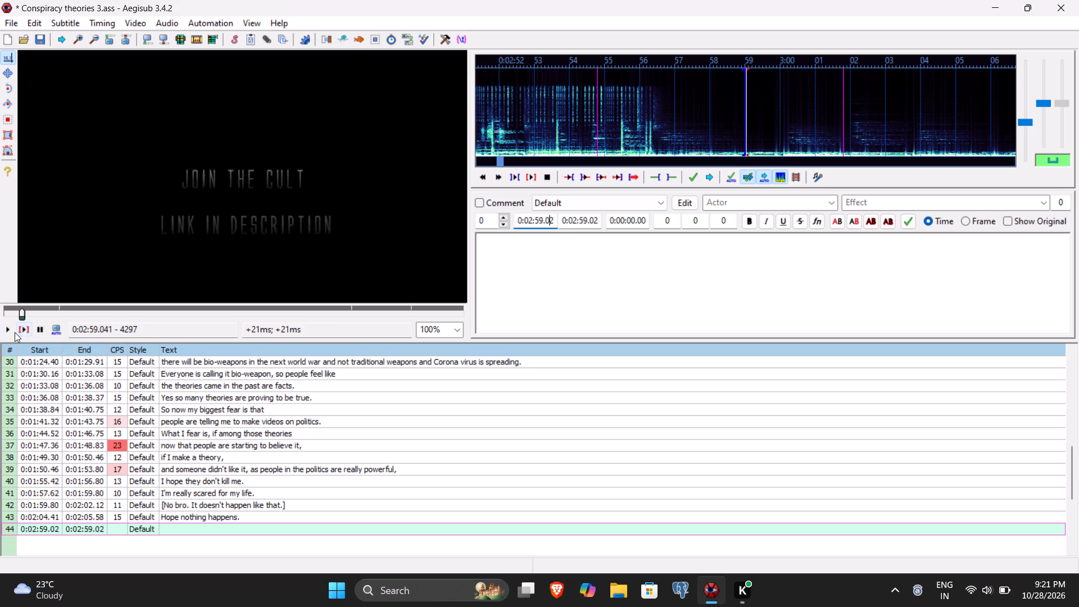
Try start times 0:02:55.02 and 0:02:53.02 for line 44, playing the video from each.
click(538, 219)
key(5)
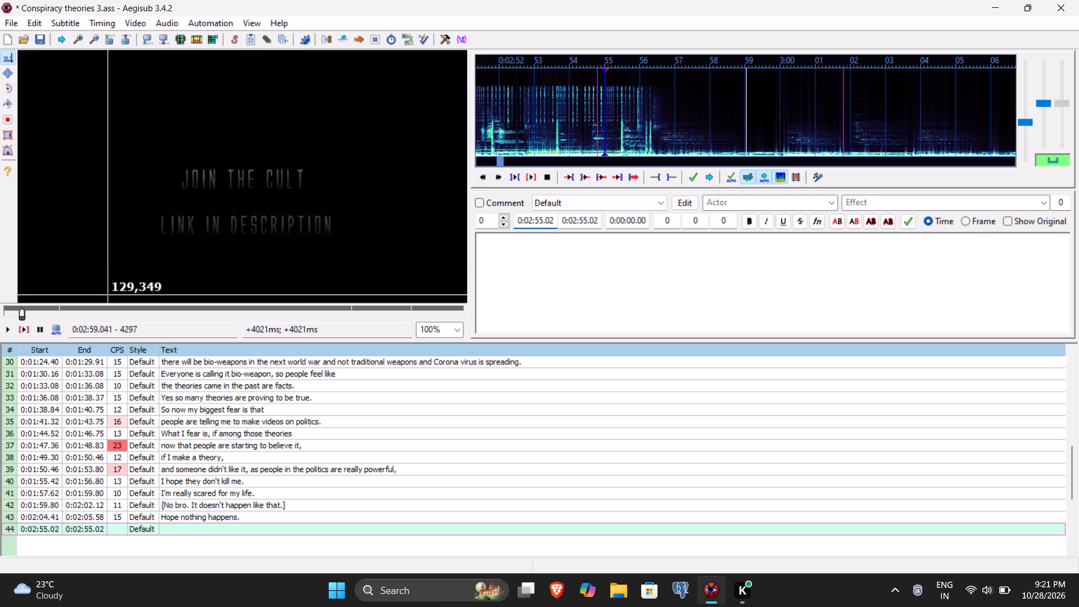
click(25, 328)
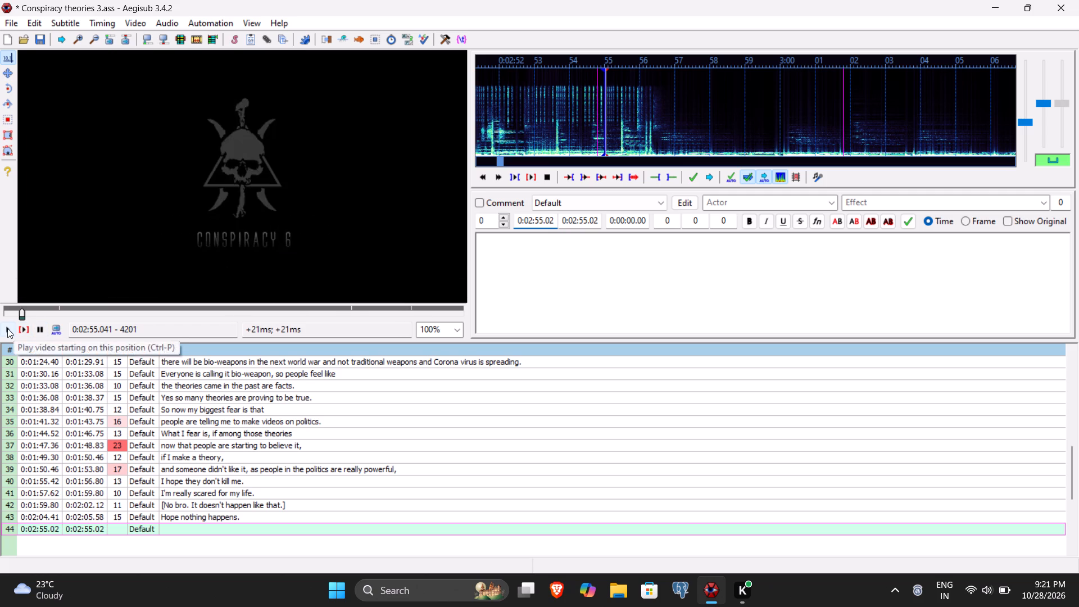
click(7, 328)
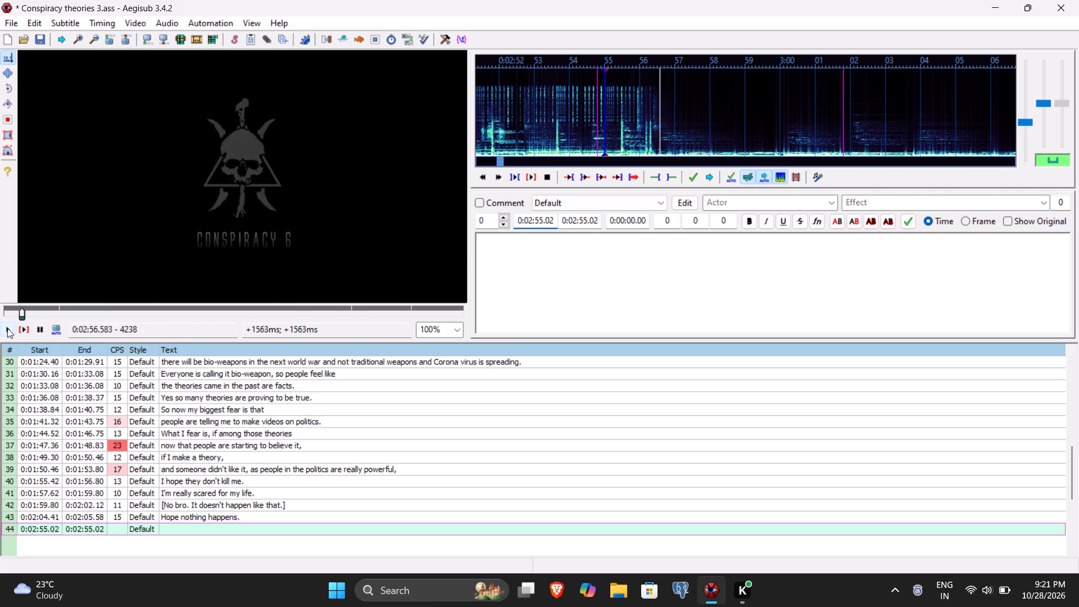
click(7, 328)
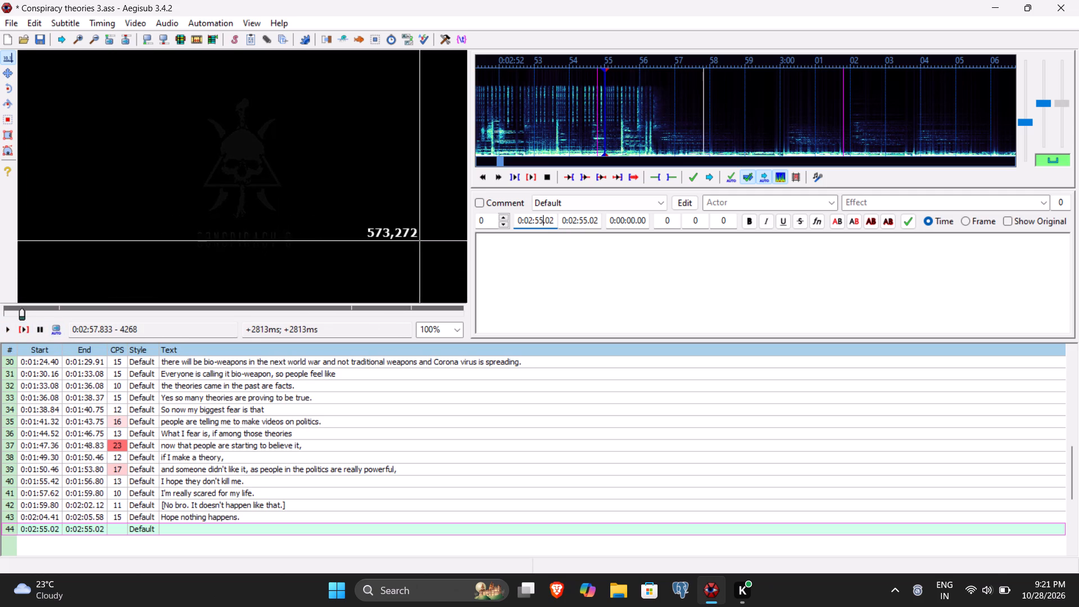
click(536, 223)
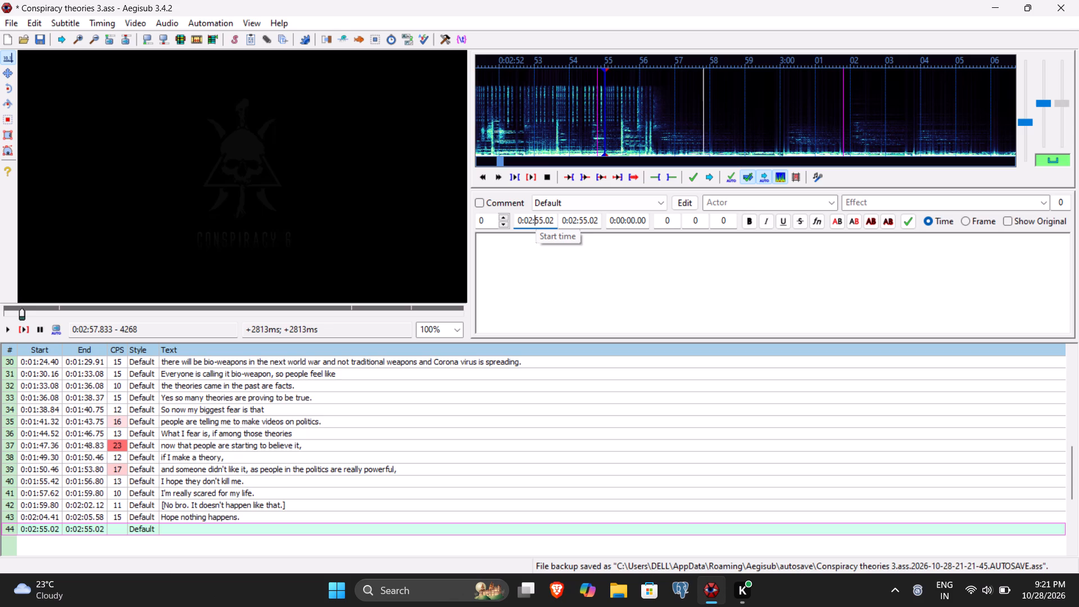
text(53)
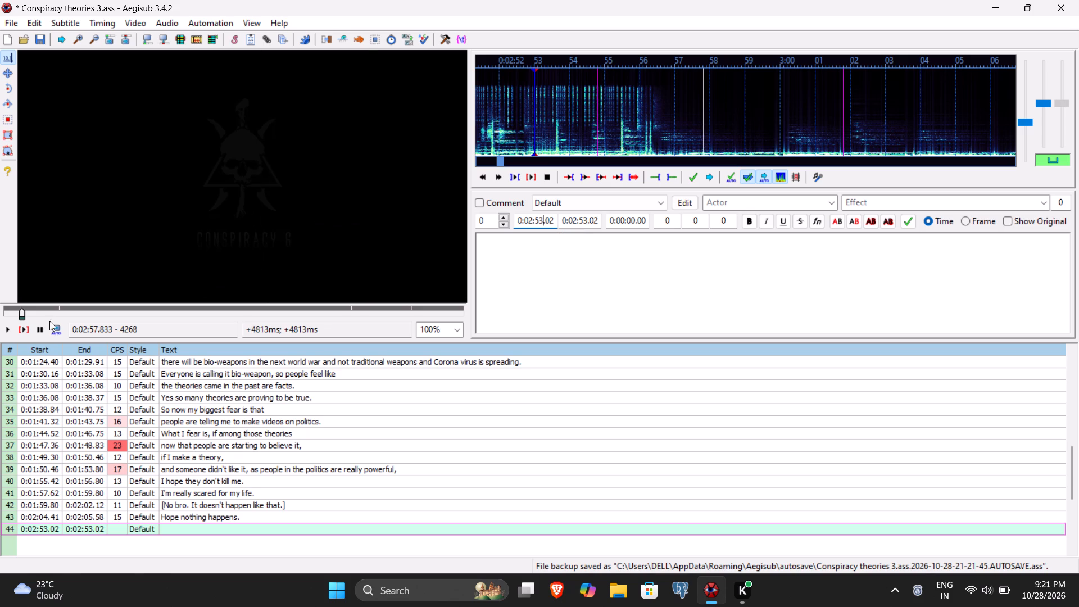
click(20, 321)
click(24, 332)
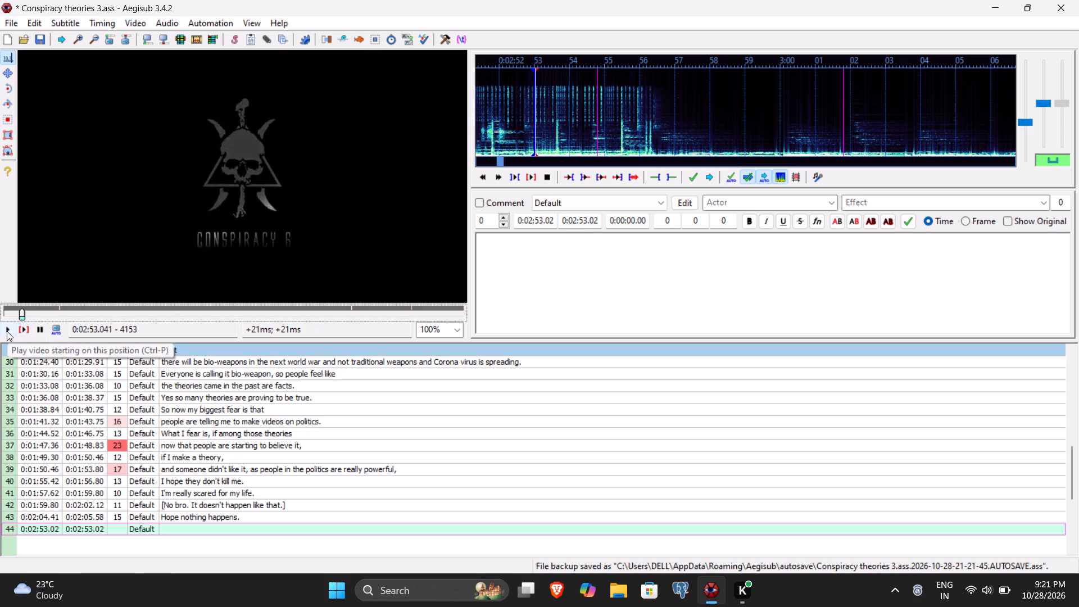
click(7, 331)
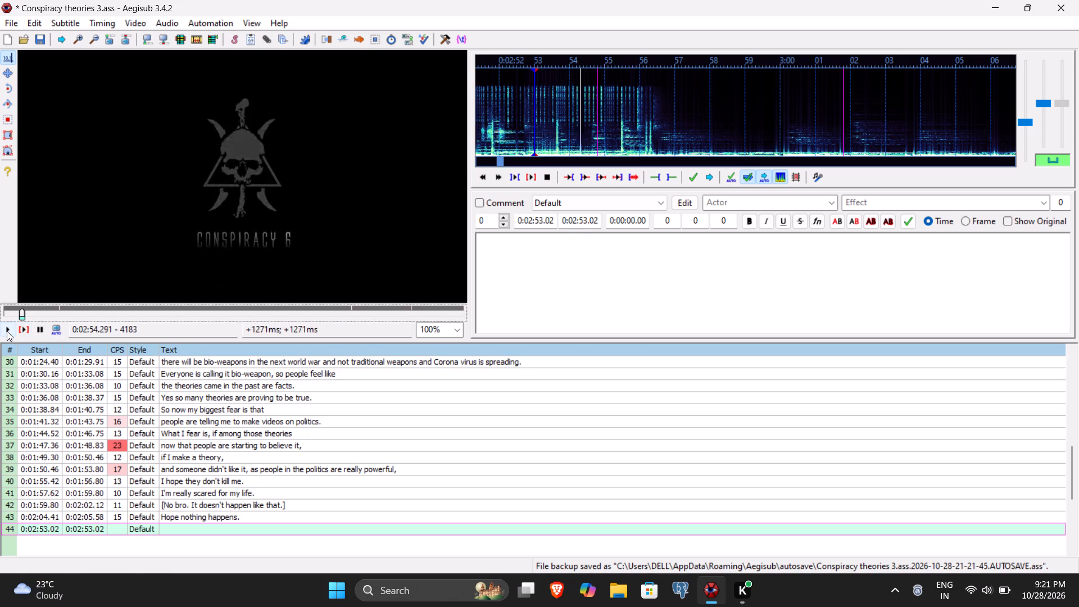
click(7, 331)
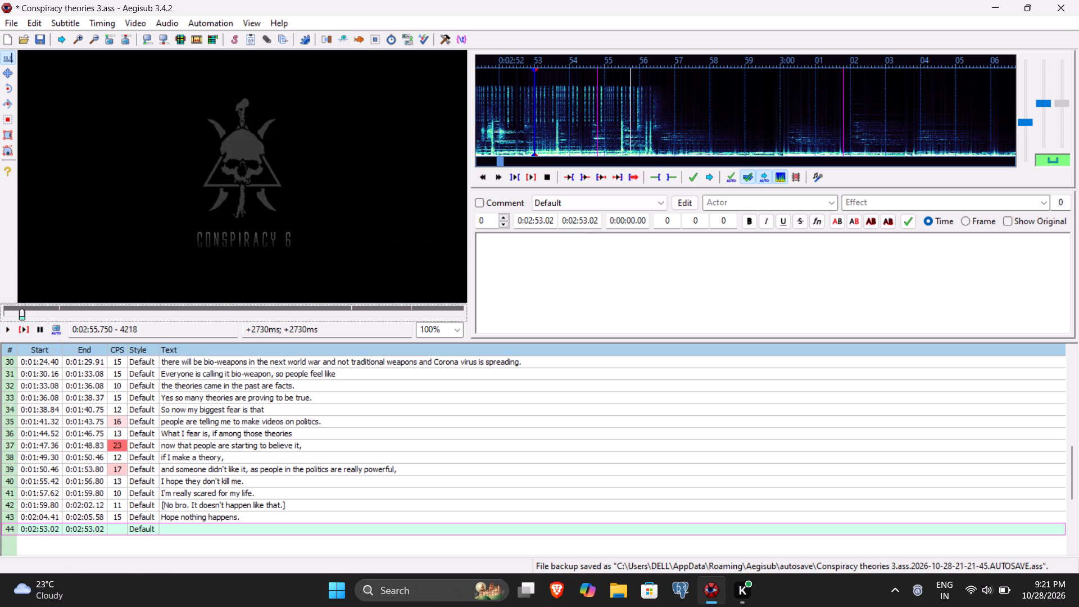
Set line 44's start time to 0:02:50.02, play the video from there and set its end time to 0:02:52.20.
click(537, 222)
key(0)
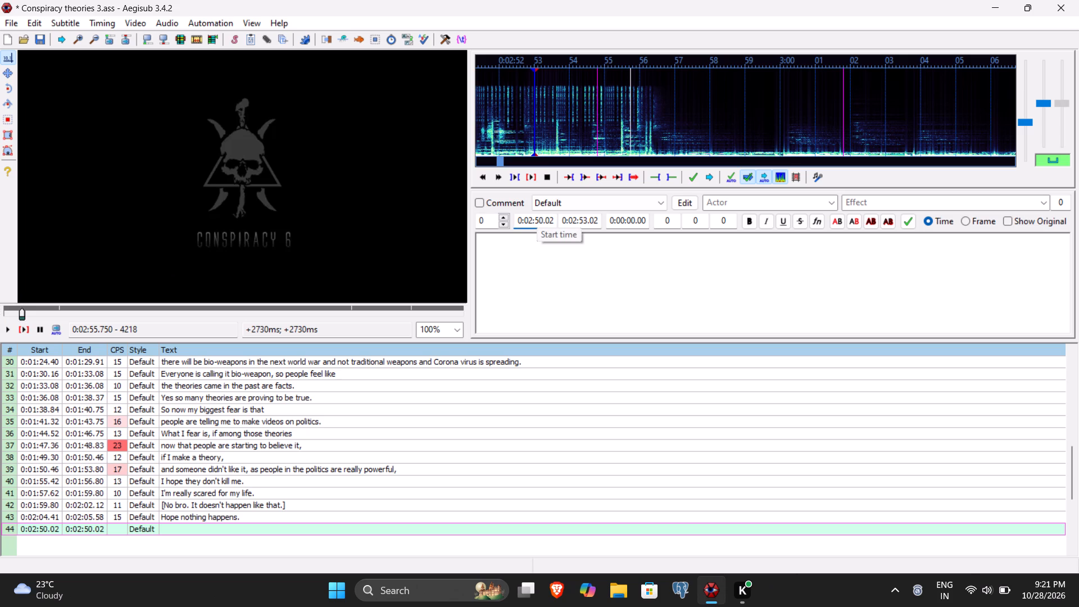
click(21, 325)
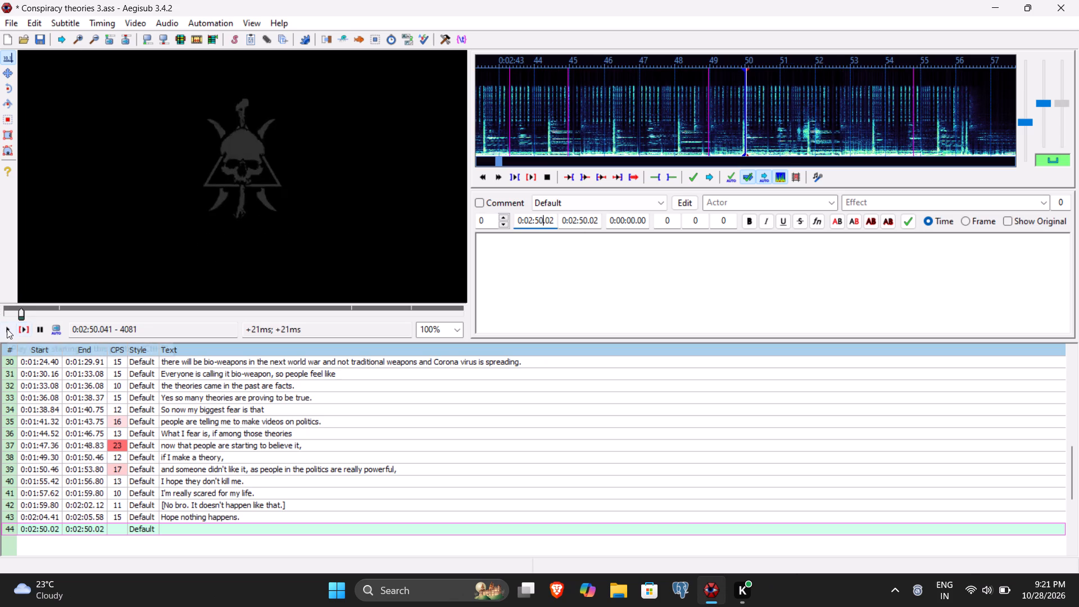
click(7, 329)
click(7, 329)
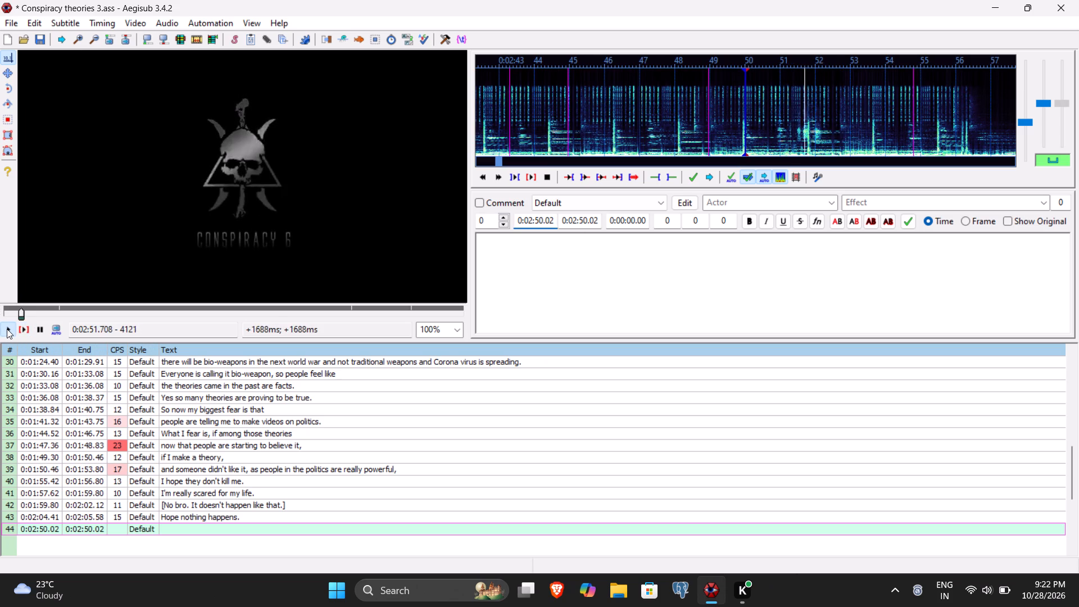
double_click(7, 329)
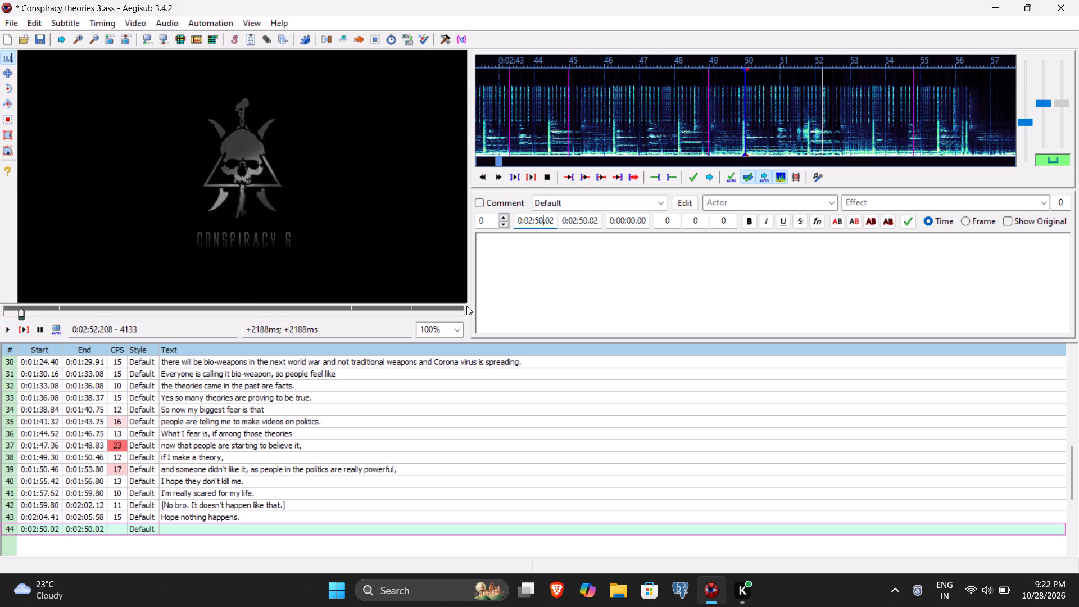
click(584, 218)
key(2)
text(20)
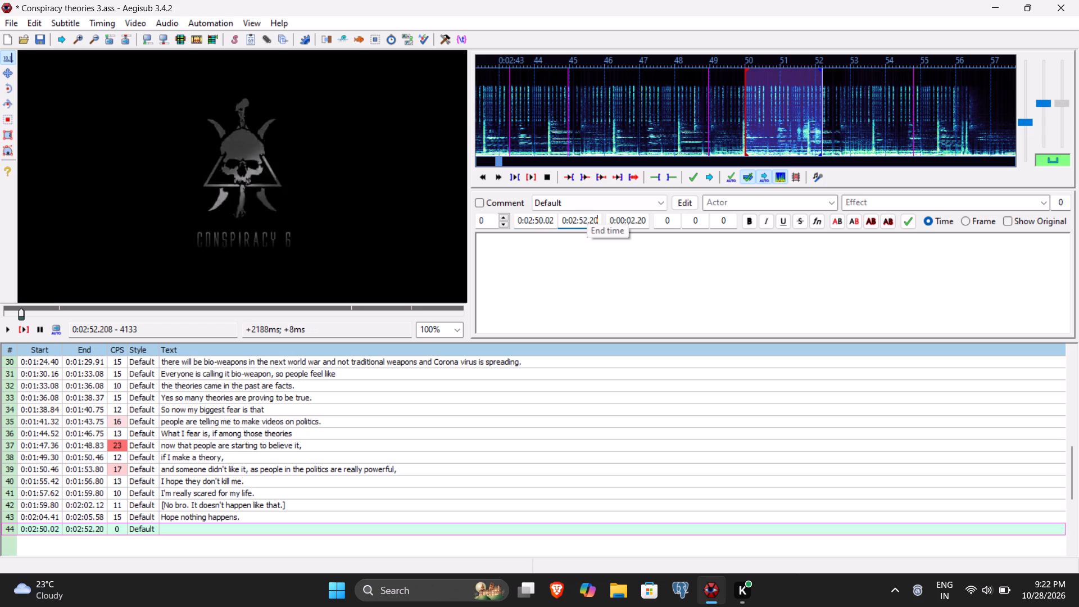
Replay line 44 to locate where the speech begins and set its start time to 0:02:51.32.
click(24, 330)
click(11, 331)
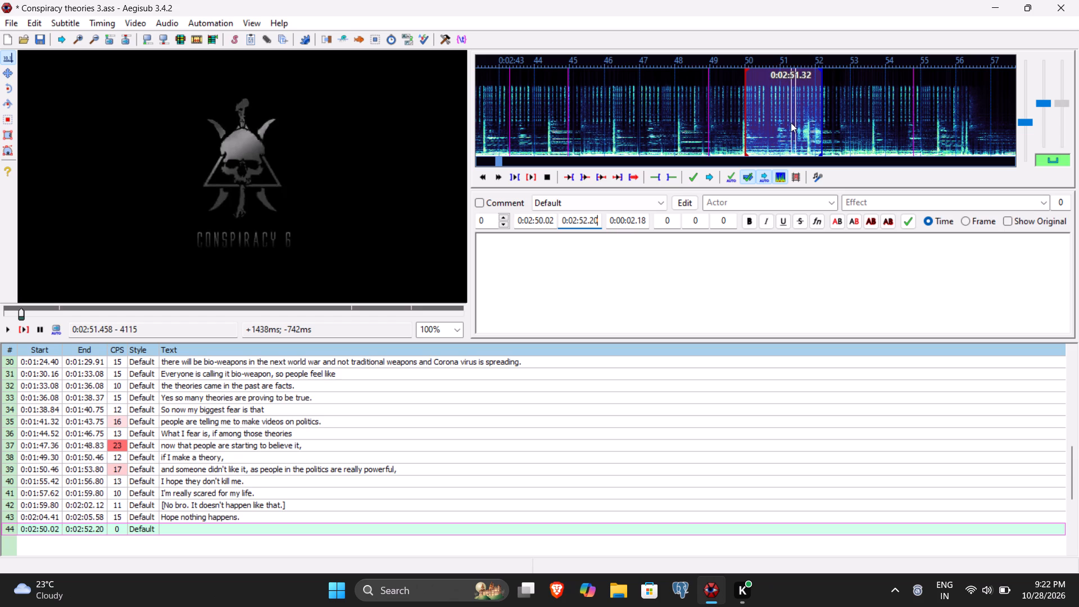
click(539, 221)
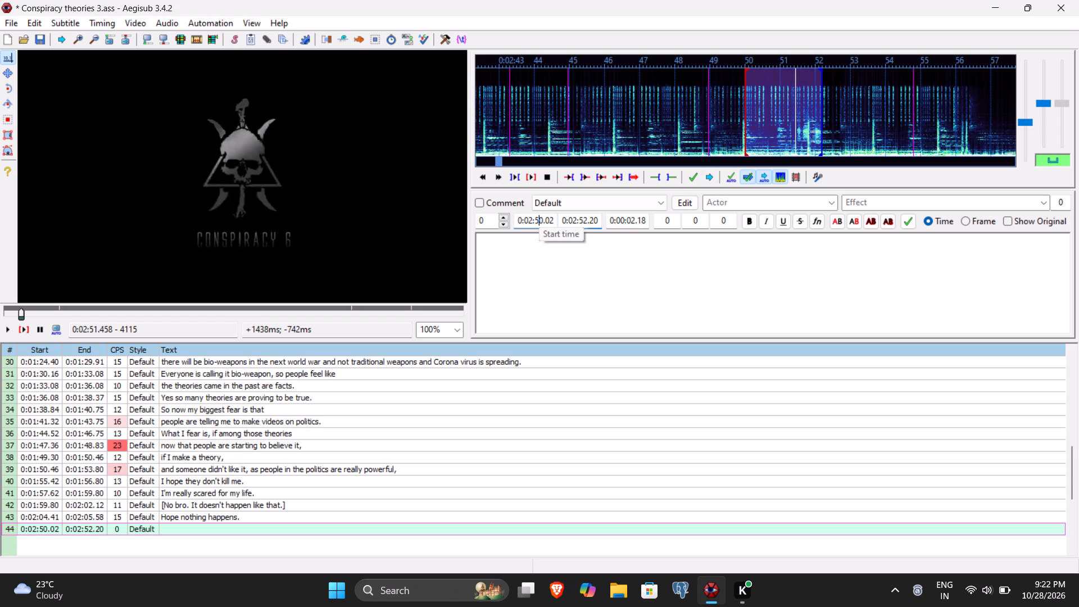
text(132)
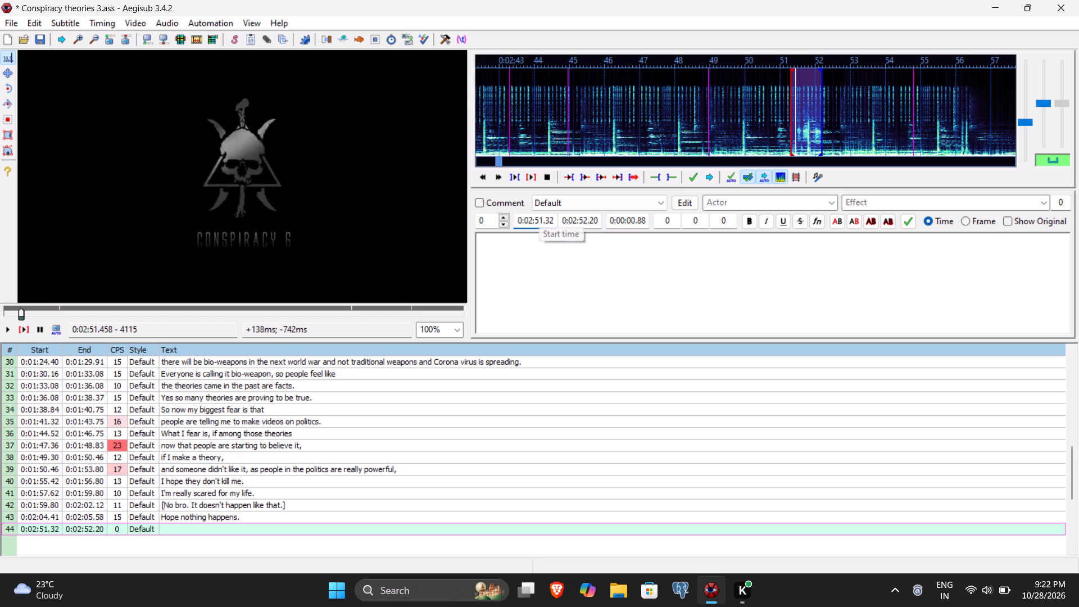
Enter "Conspiracy #6" as line 44's text, play the line to check it and commit it to start line 45.
click(523, 257)
text(Conspiracy)
key(space)
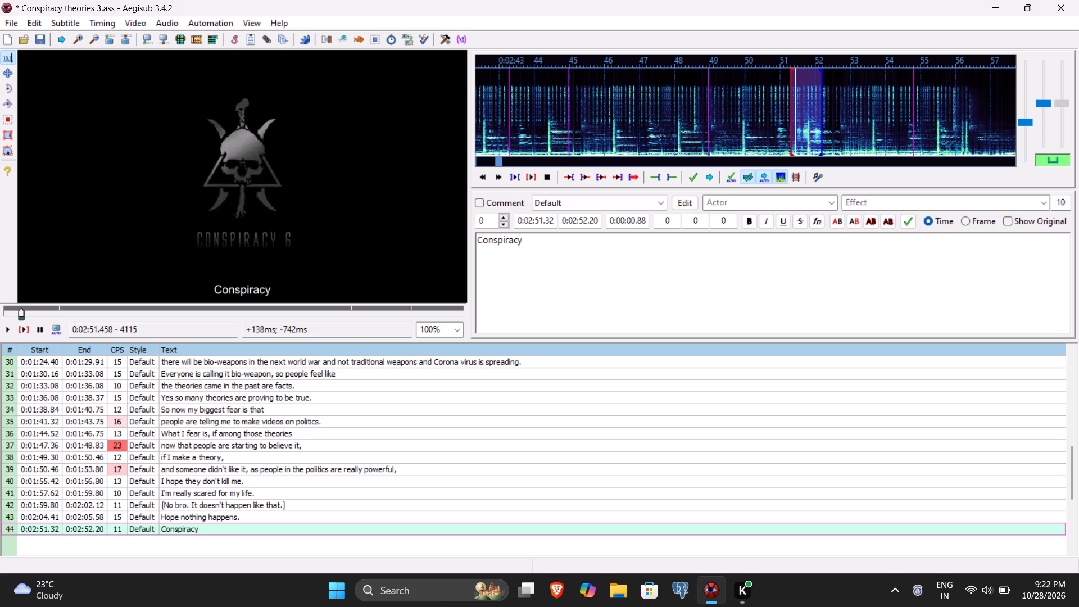
text(#6)
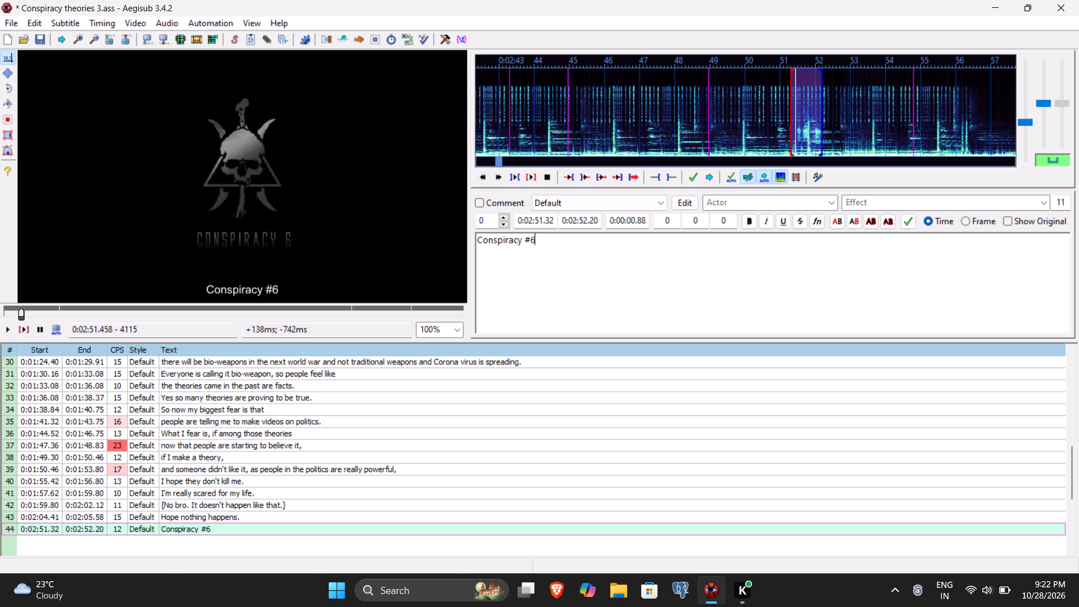
click(29, 328)
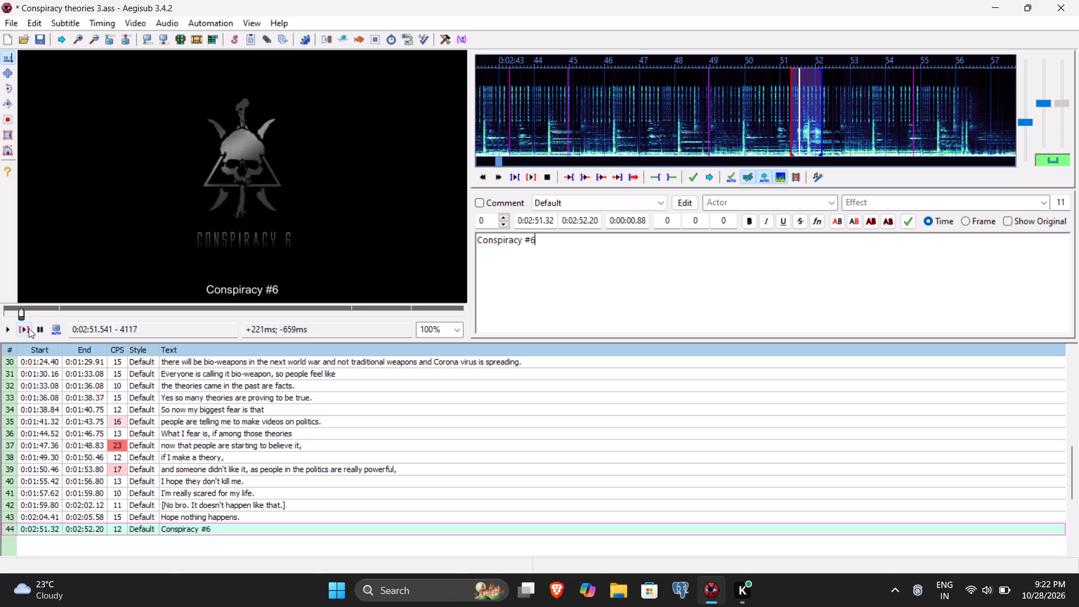
key(Return)
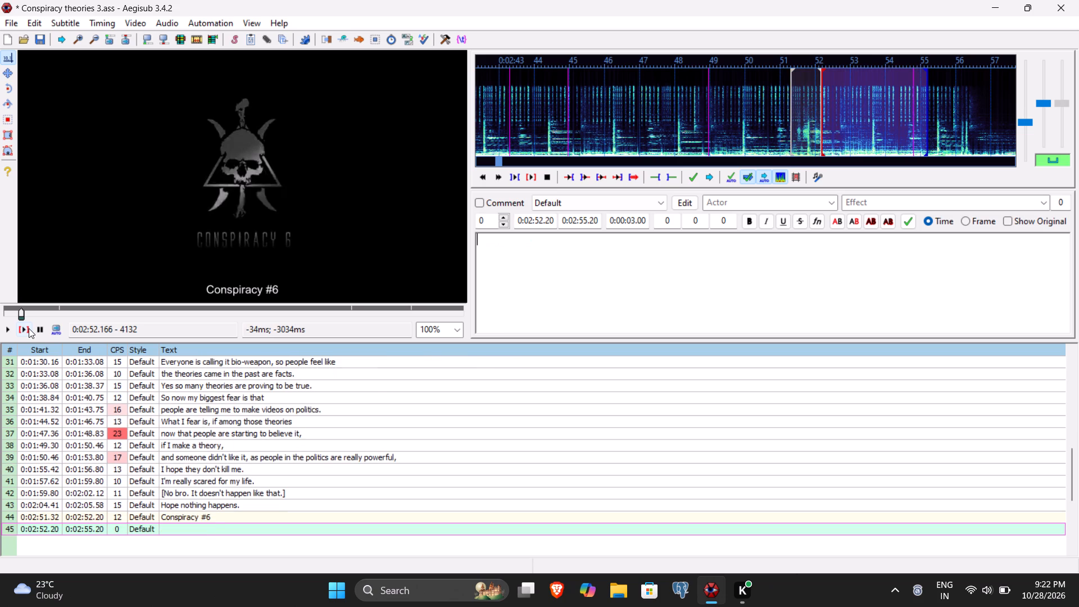
Play line 45's span and continue the video past its end to find the next speech.
click(24, 328)
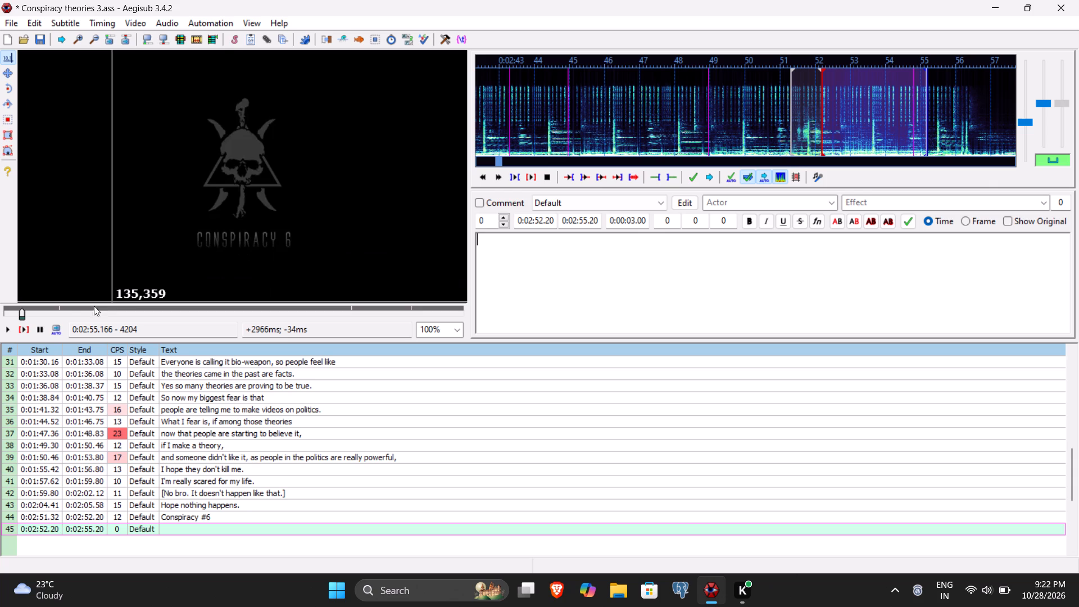
click(0, 331)
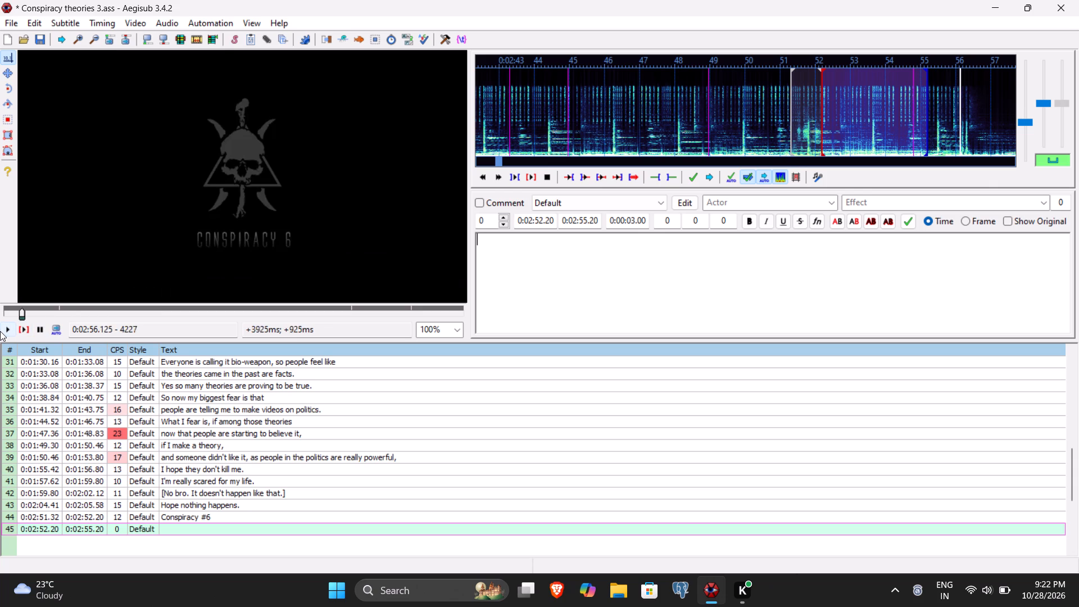
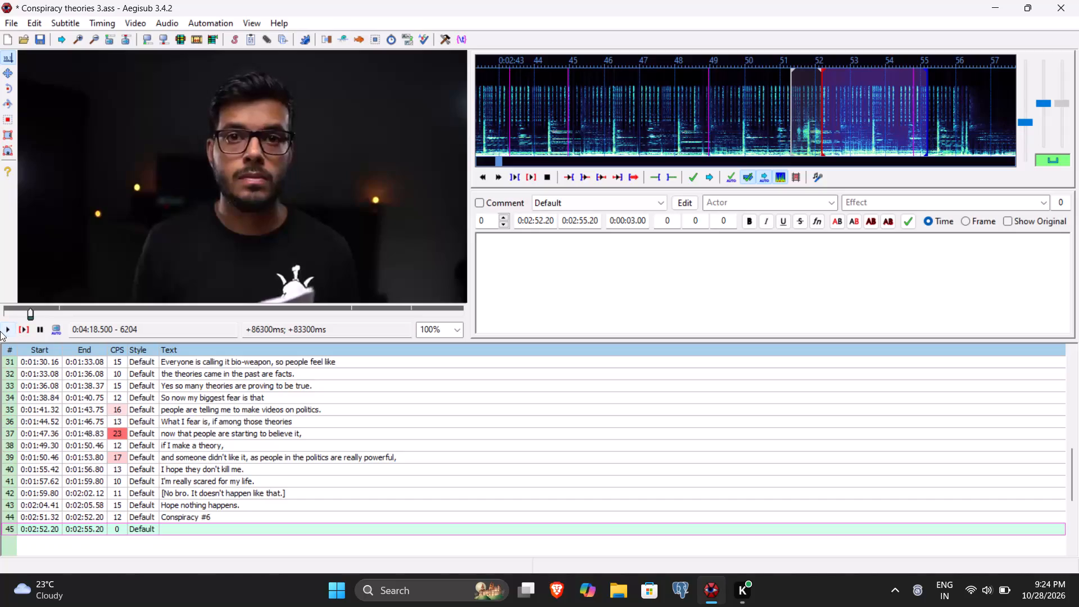
Continue the video to find where the next speech begins and set line 45's start time to 0:04:21.98.
click(0, 331)
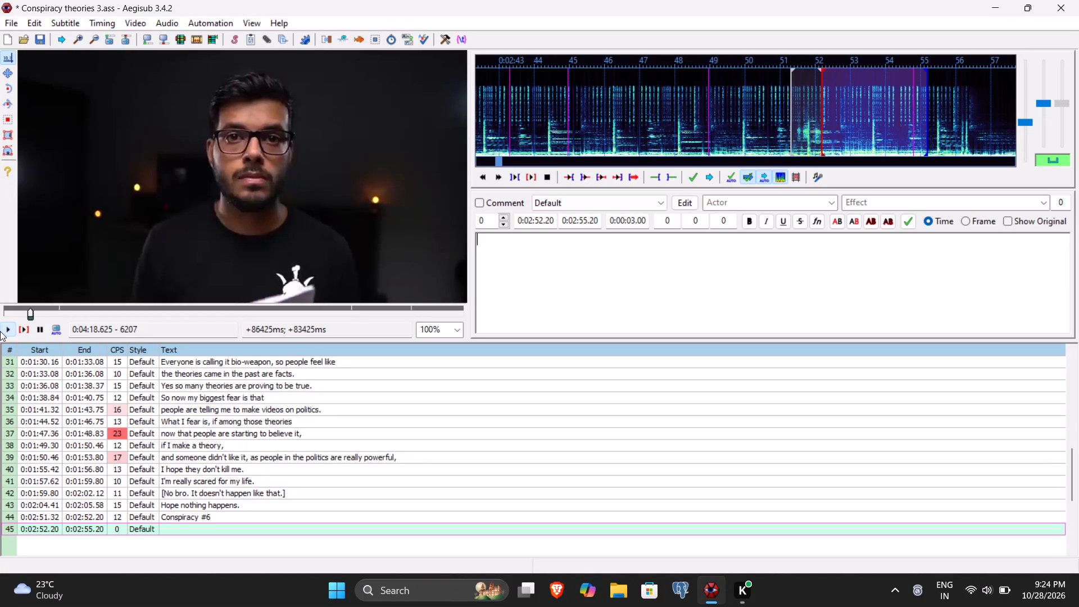
click(0, 331)
click(0, 331)
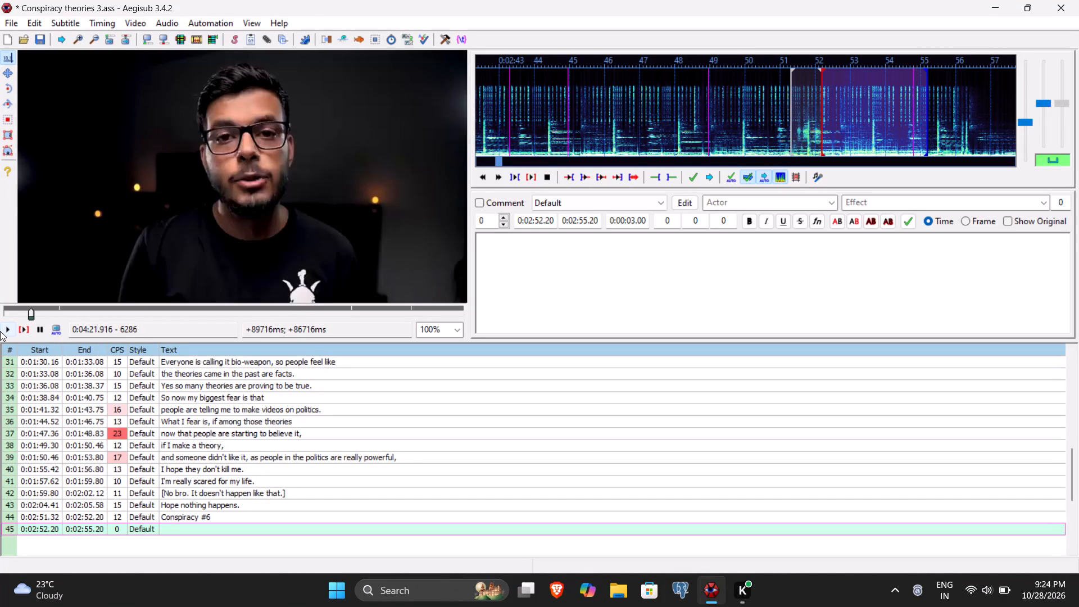
click(0, 331)
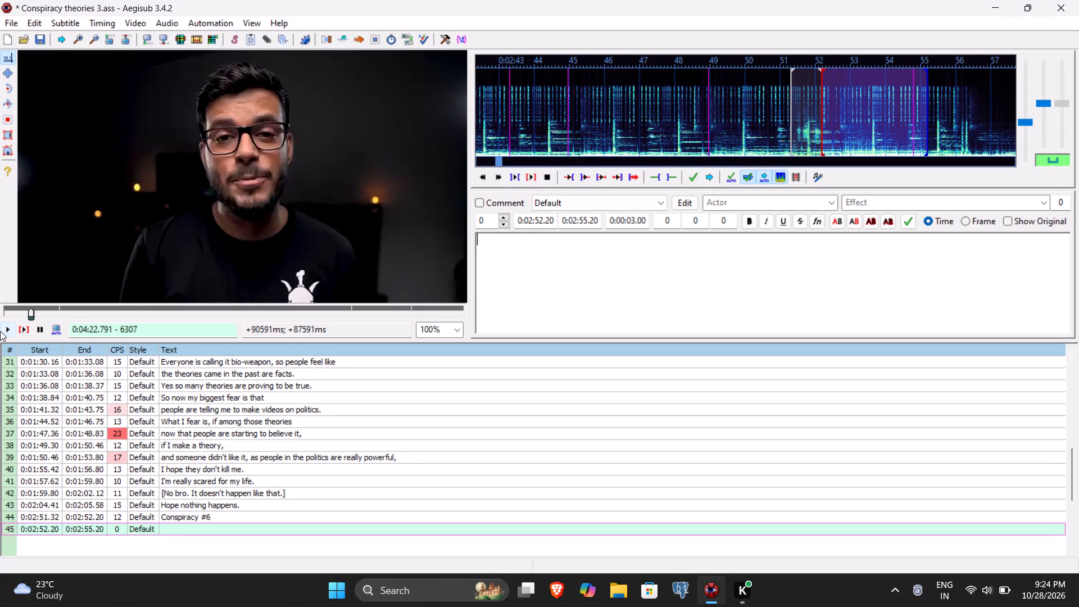
click(528, 221)
key(4)
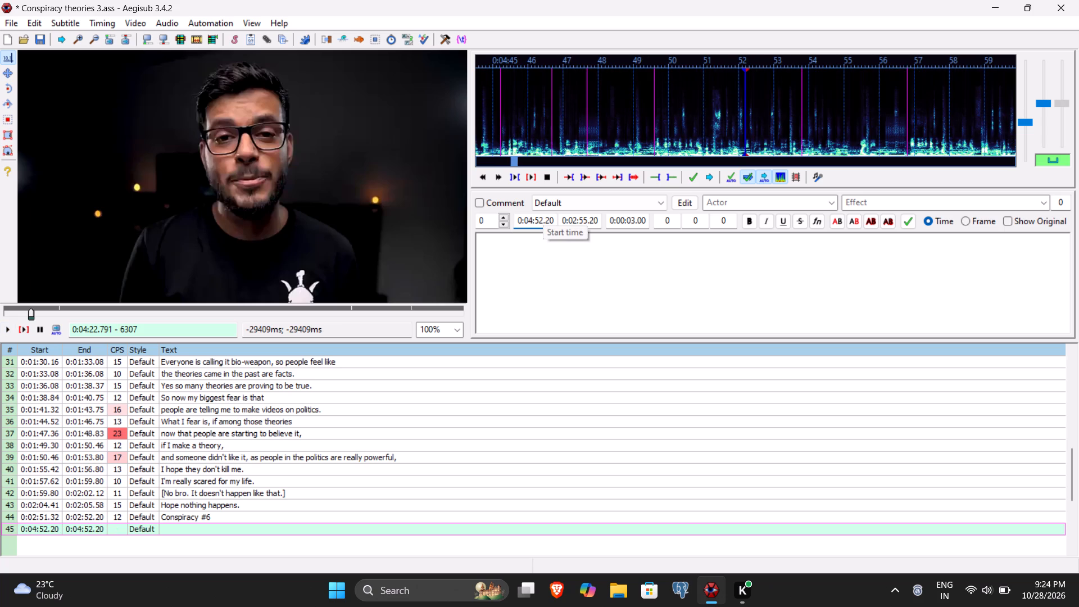
text(20)
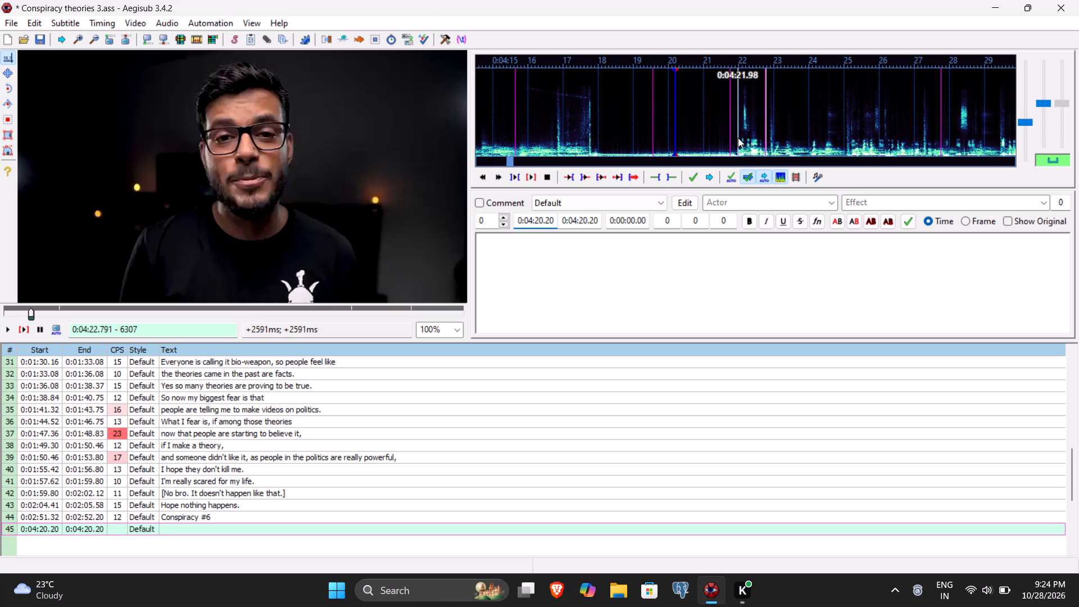
key(BackSpace)
text(198)
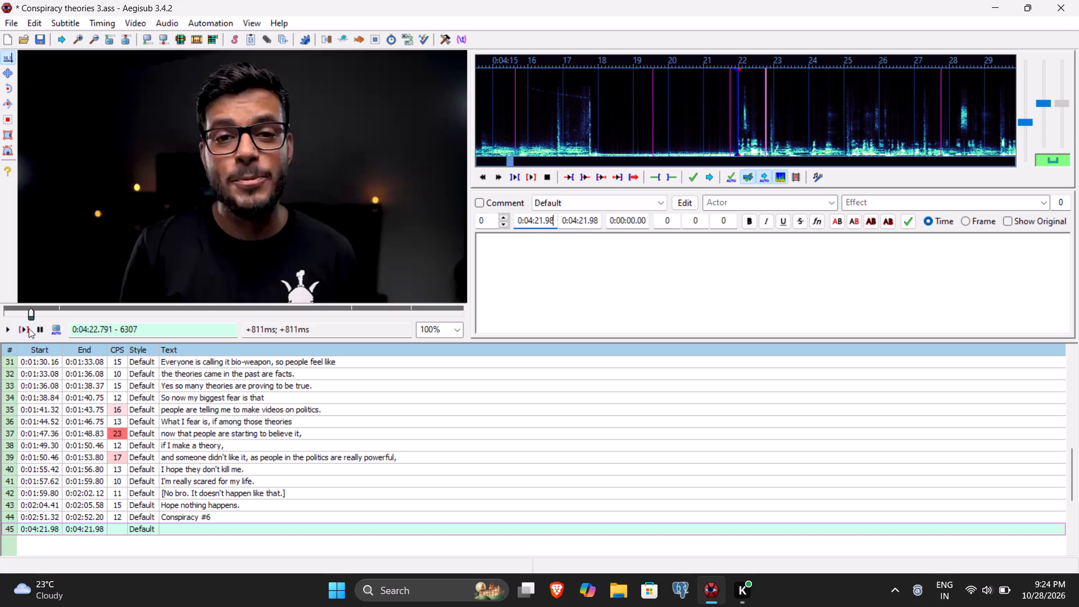
Play the video from line 45's start to the end of the phrase and set its end time to 0:04:23.70.
click(29, 328)
click(8, 329)
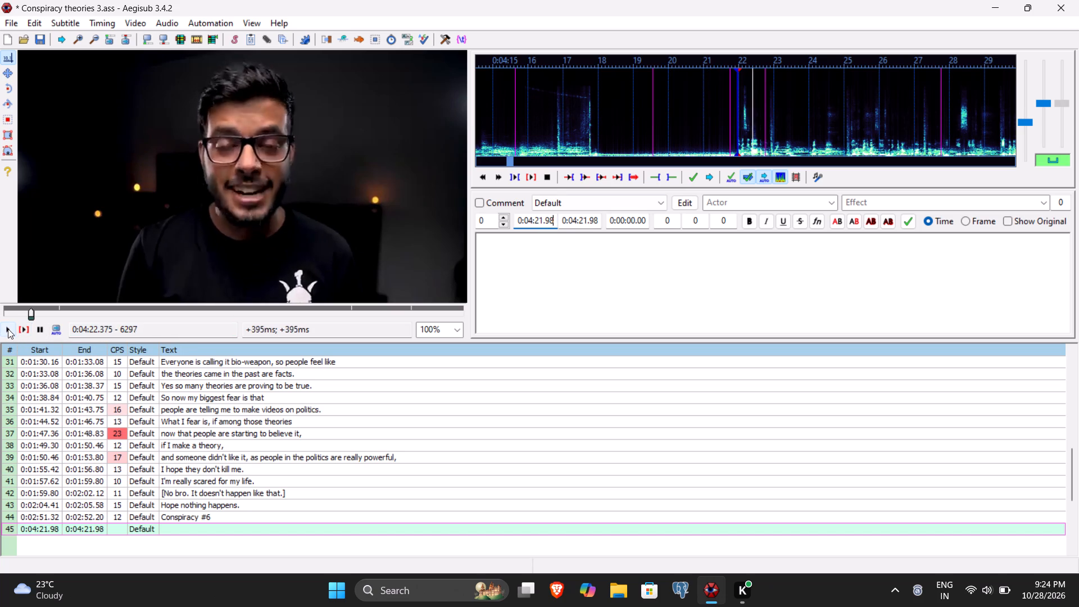
click(8, 329)
click(8, 329)
click(8, 329)
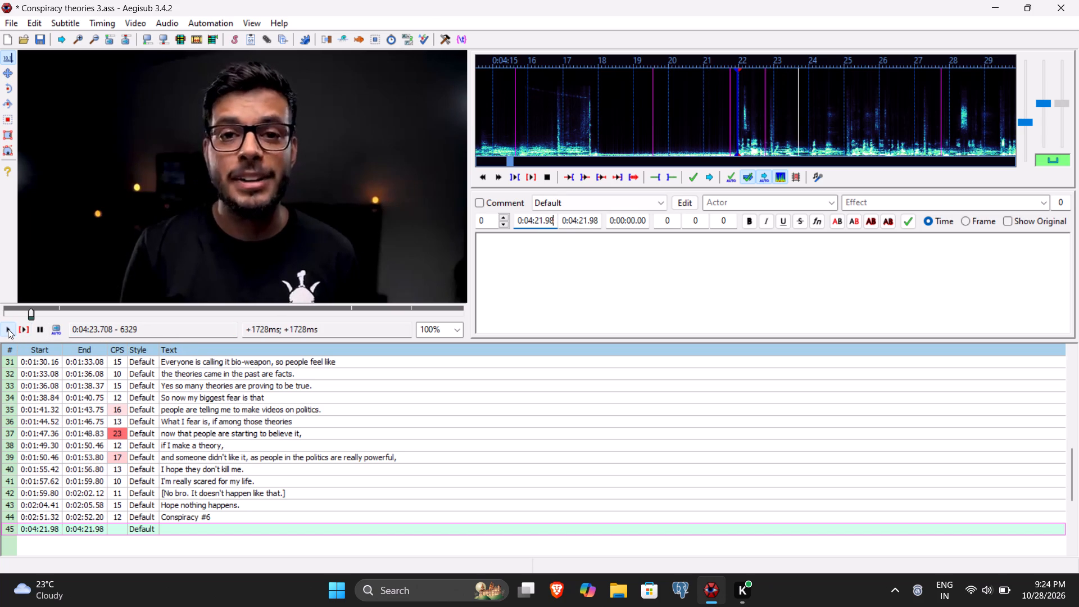
click(585, 223)
key(BackSpace)
key(3)
text(70)
Enter "Let me straight come to the point." as line 45's text, save the file and commit the line to start line 46.
click(570, 279)
text(Let e)
key(BackSpace)
text(me ge)
key(BackSpace)
key(BackSpace)
text(str)
key(BackSpace)
key(a)
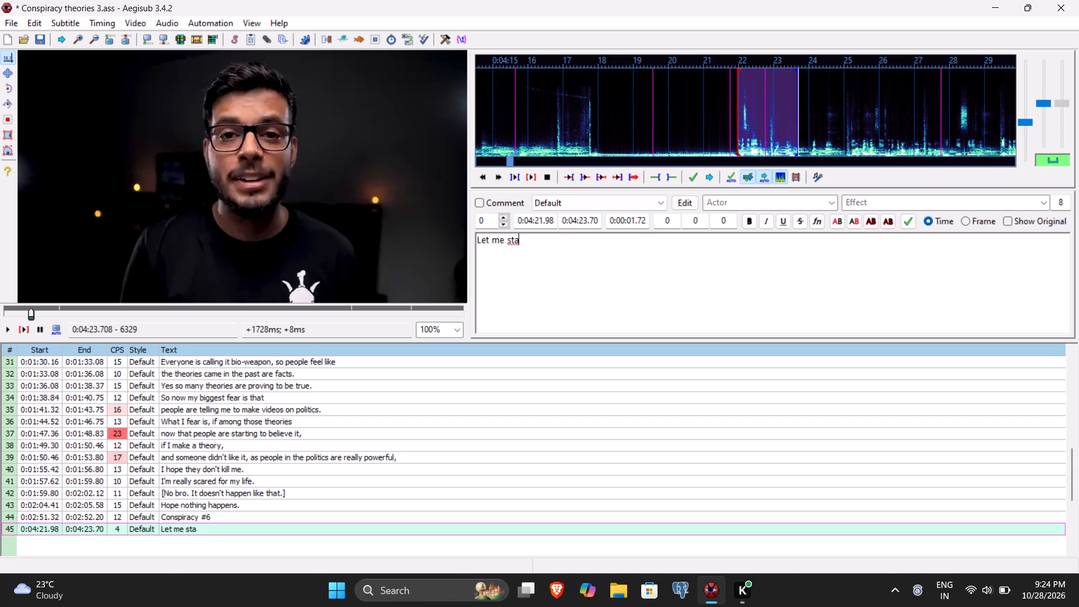
key(BackSpace)
text(raight)
key(space)
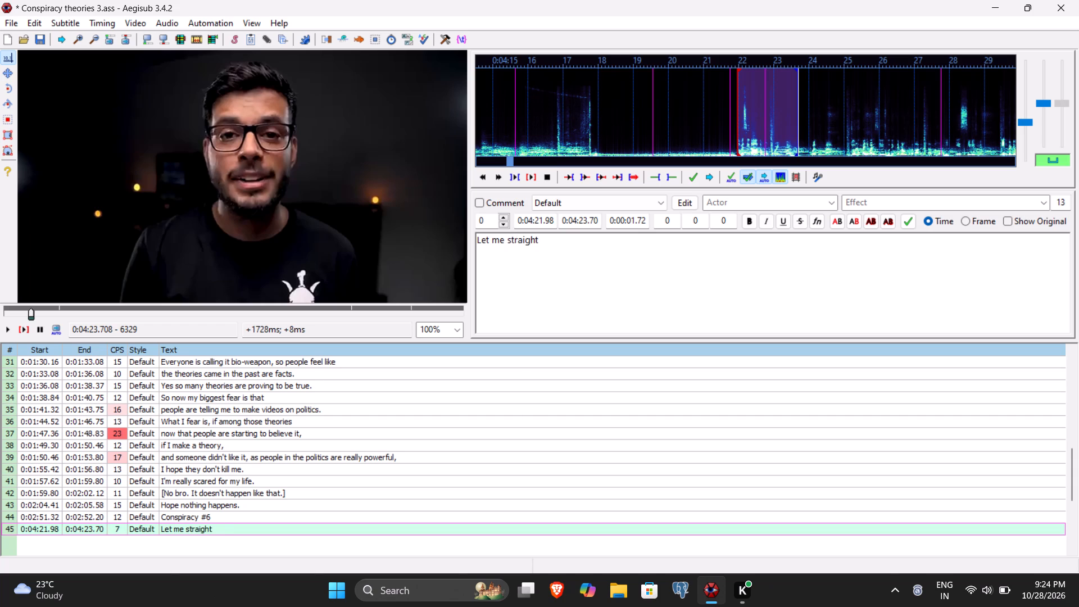
text(come to)
key(space)
text(the)
key(space)
key(space)
key(BackSpace)
text(point.)
key(ctrl+s)
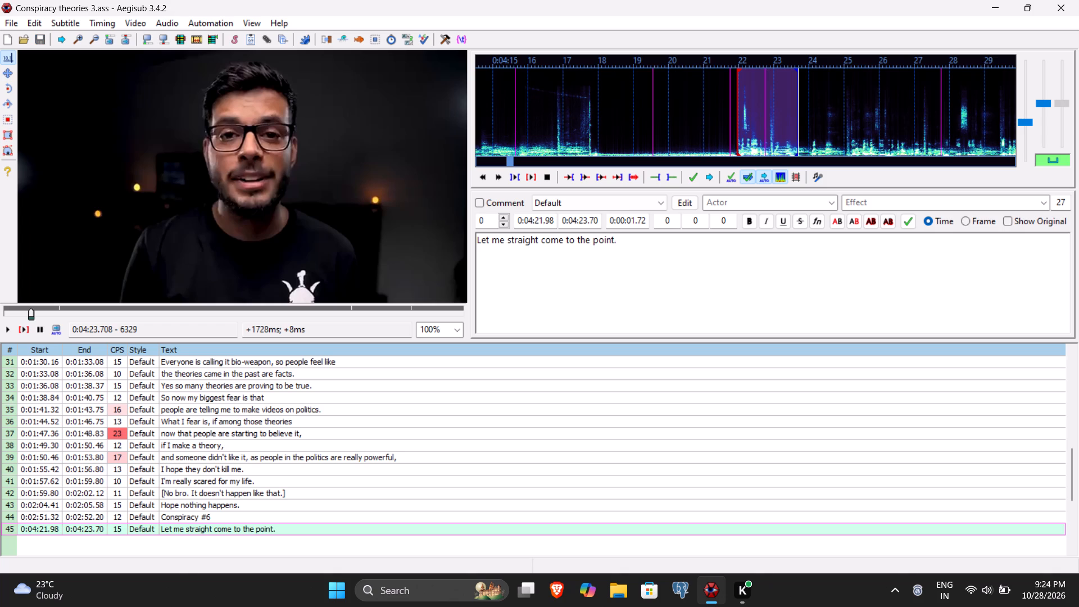
key(Return)
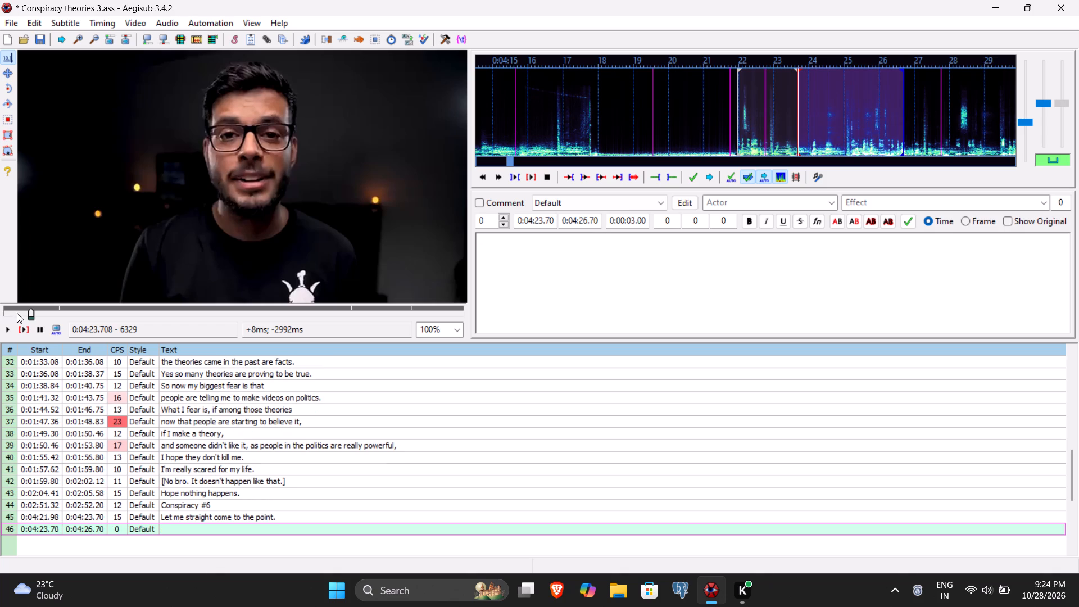
Play line 46 to the end of its phrase and set its end time to 0:04:25.12.
click(28, 328)
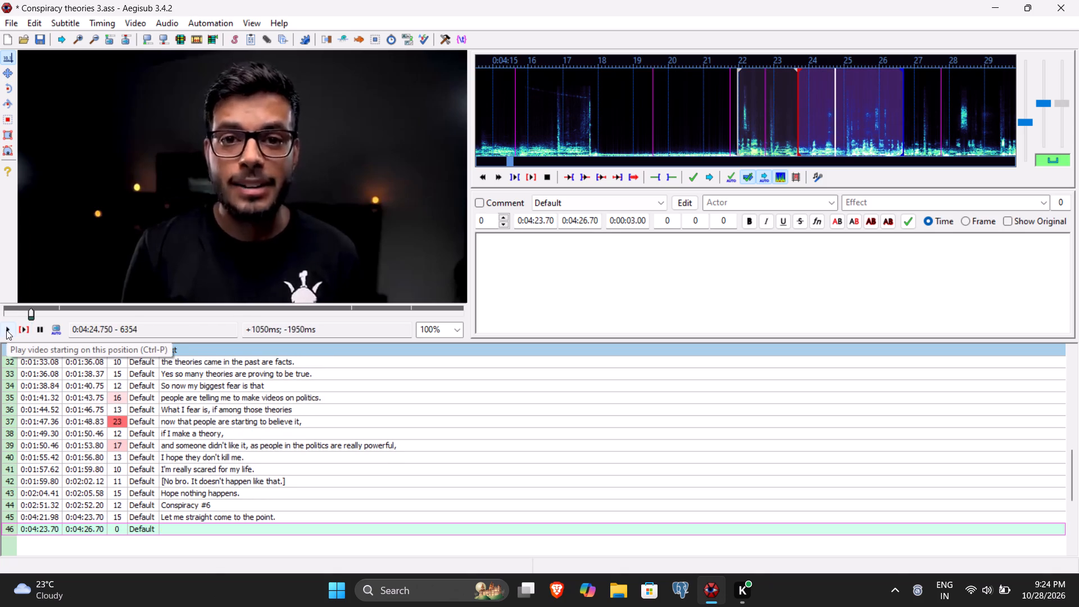
click(6, 330)
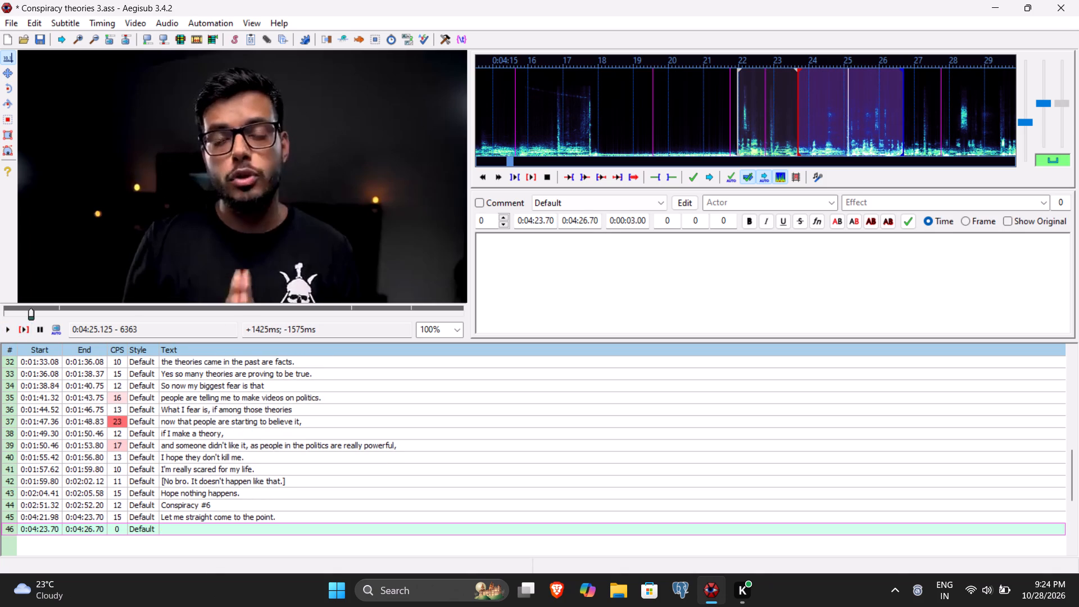
click(582, 220)
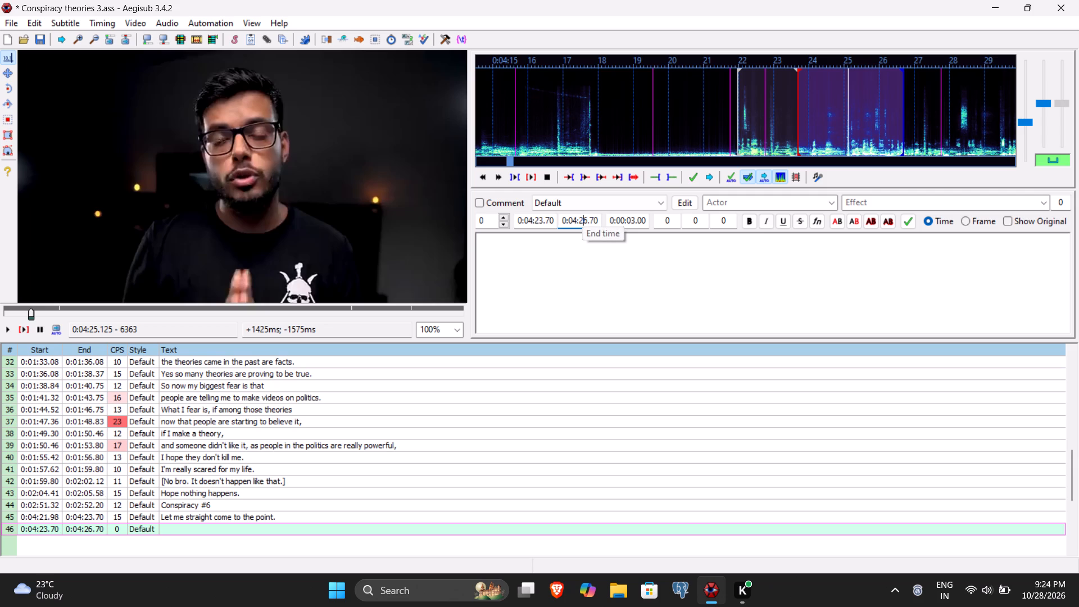
text(512)
Enter "Welcome back." as line 46's text and commit it to start line 47.
click(569, 270)
text(Welcome back)
key(period)
key(Return)
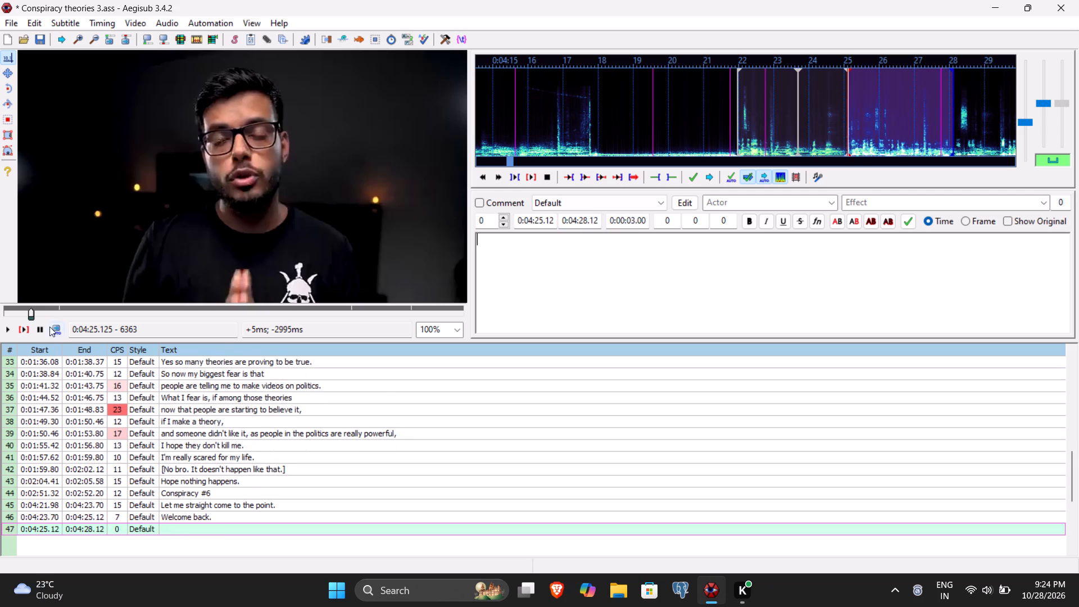
Play line 47 to the end of its phrase and set its end time to 0:04:27.95.
click(26, 326)
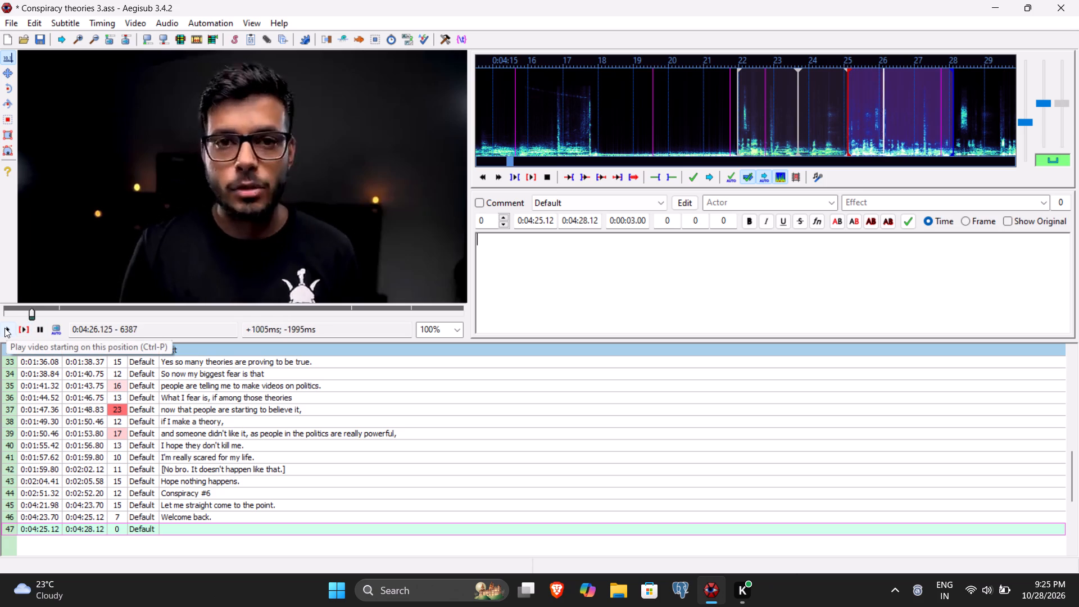
click(4, 328)
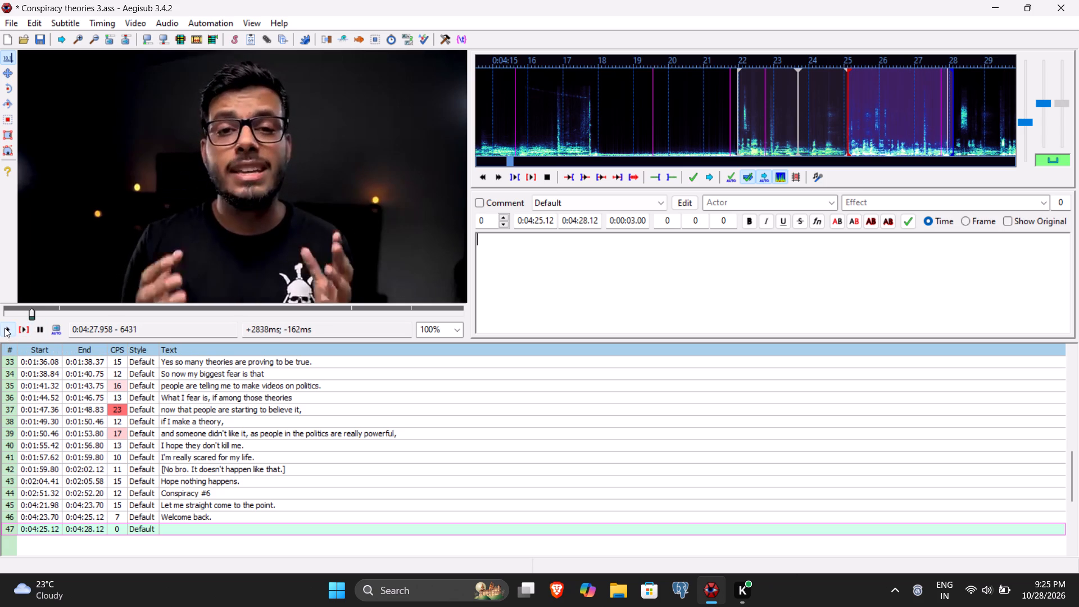
click(583, 220)
key(7)
text(95)
Enter "People watching this series for the first time," as line 47's text and save the subtitle file.
click(568, 270)
text(People)
key(space)
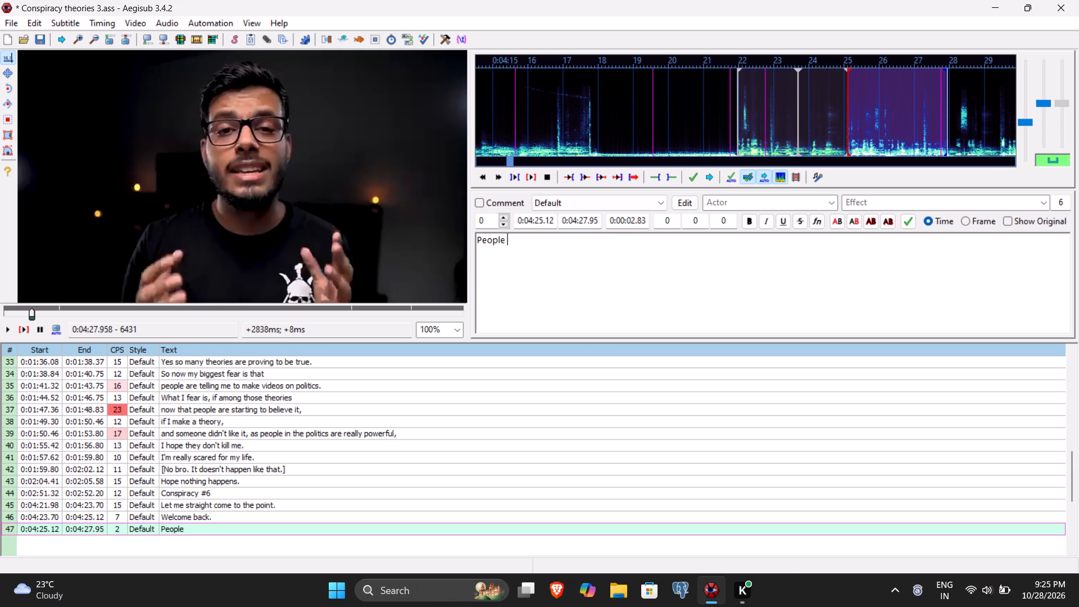
text(wat)
text(ching this series fro)
key(BackSpace)
key(BackSpace)
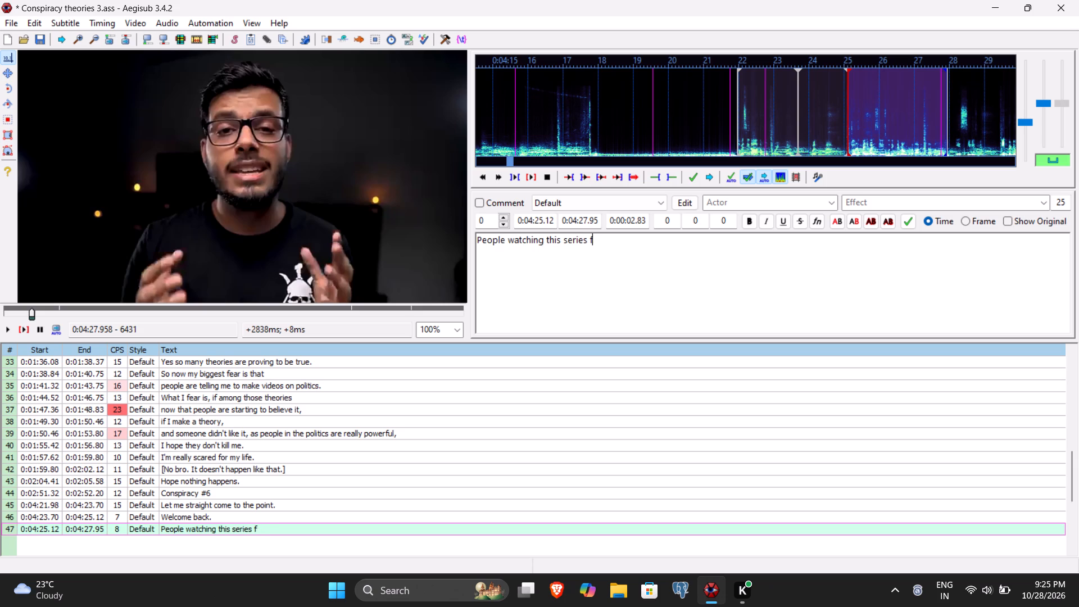
text(or the first time)
key(comma)
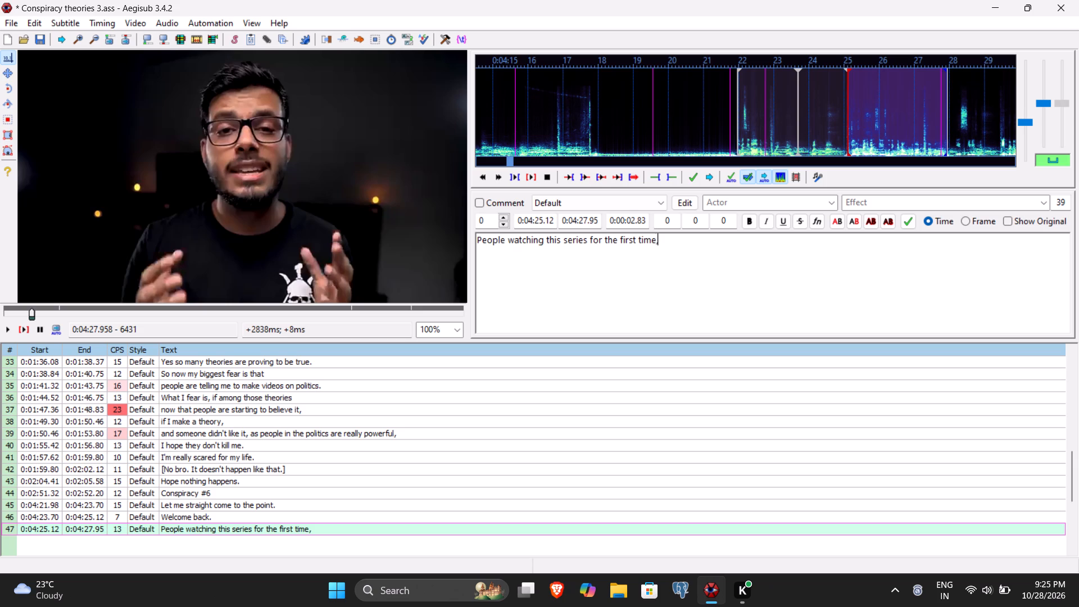
key(ctrl+s)
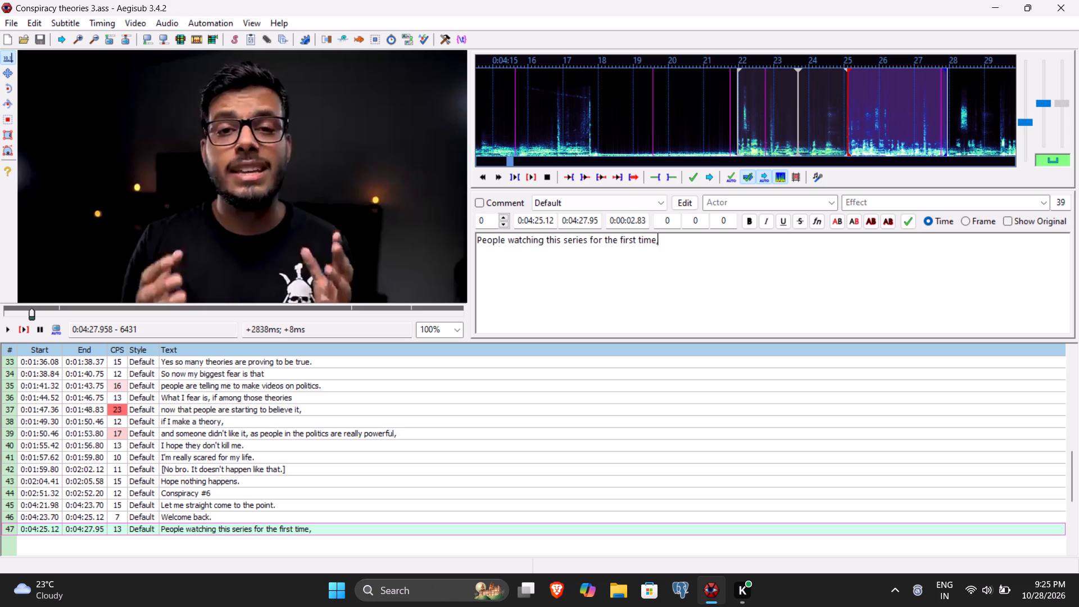